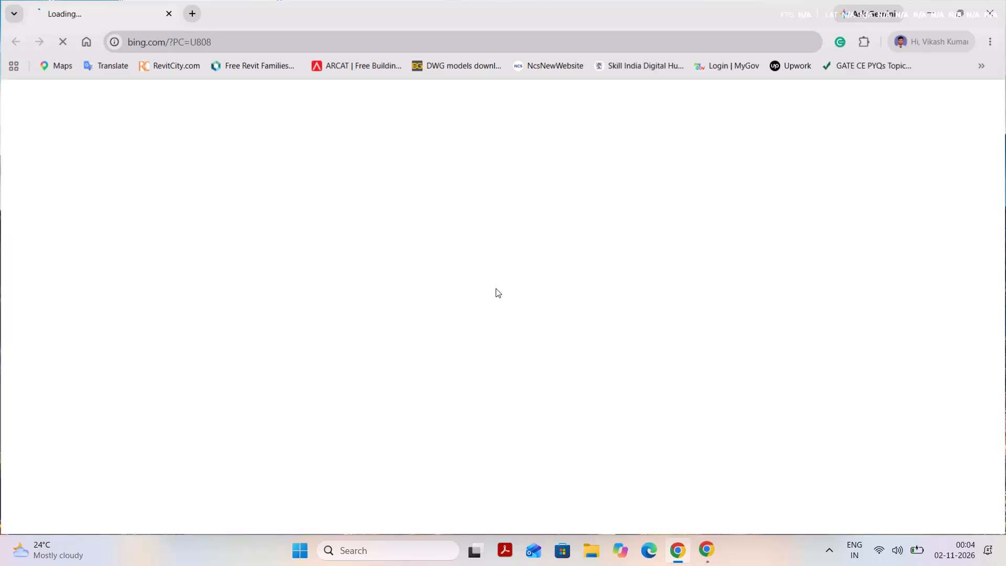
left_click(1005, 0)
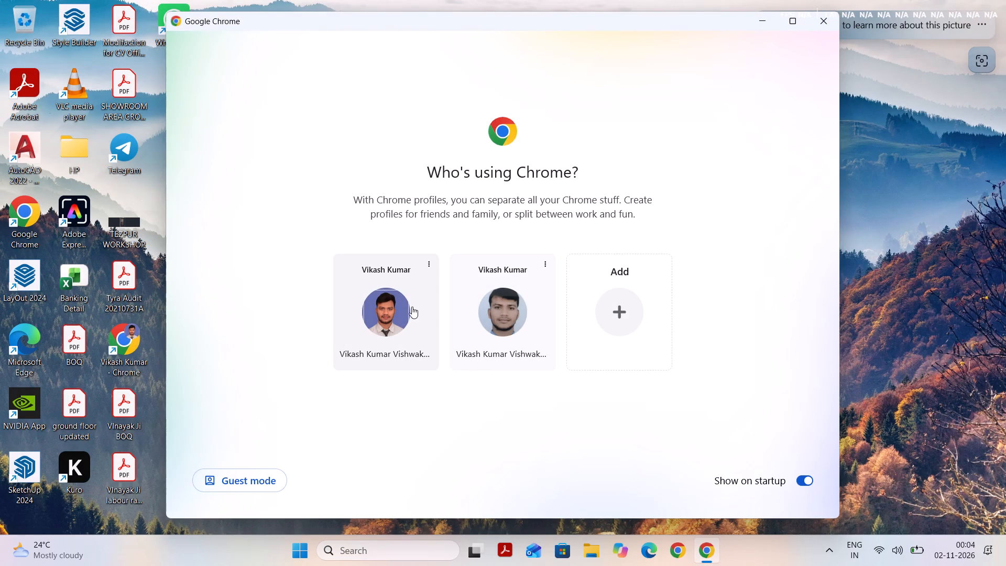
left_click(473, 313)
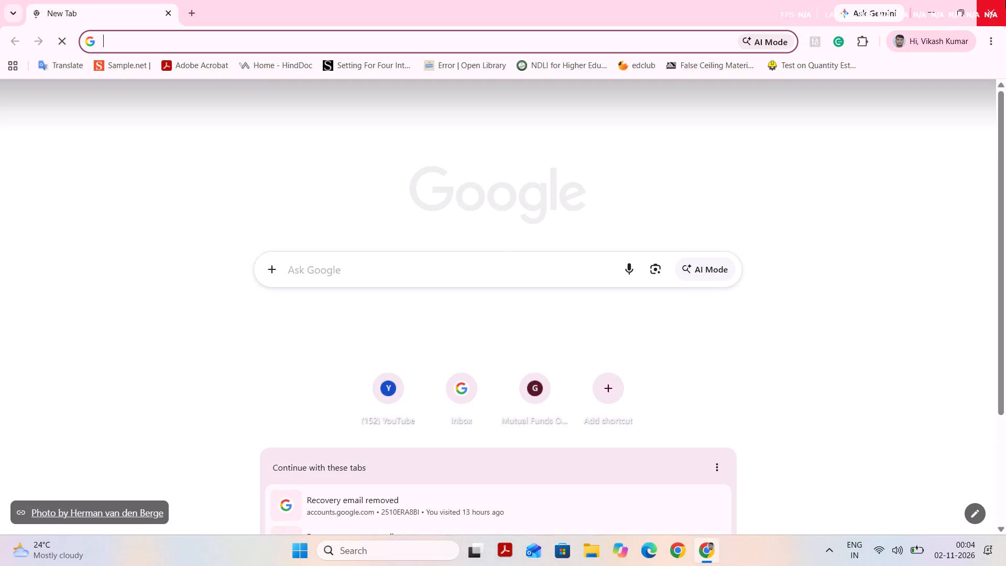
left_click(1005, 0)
Open the VIkash Buildwell folder in File Explorer.
left_click(611, 562)
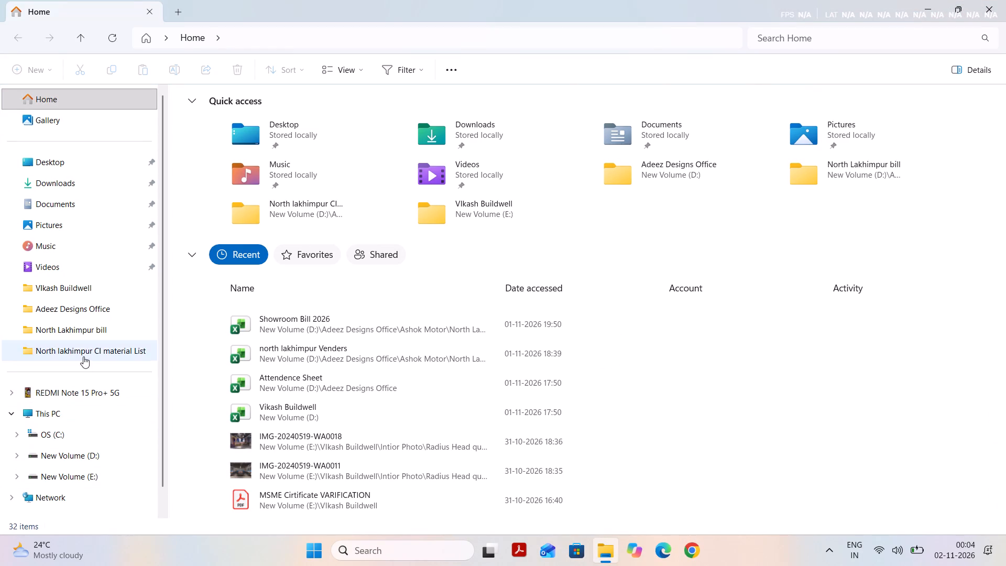
left_click(84, 297)
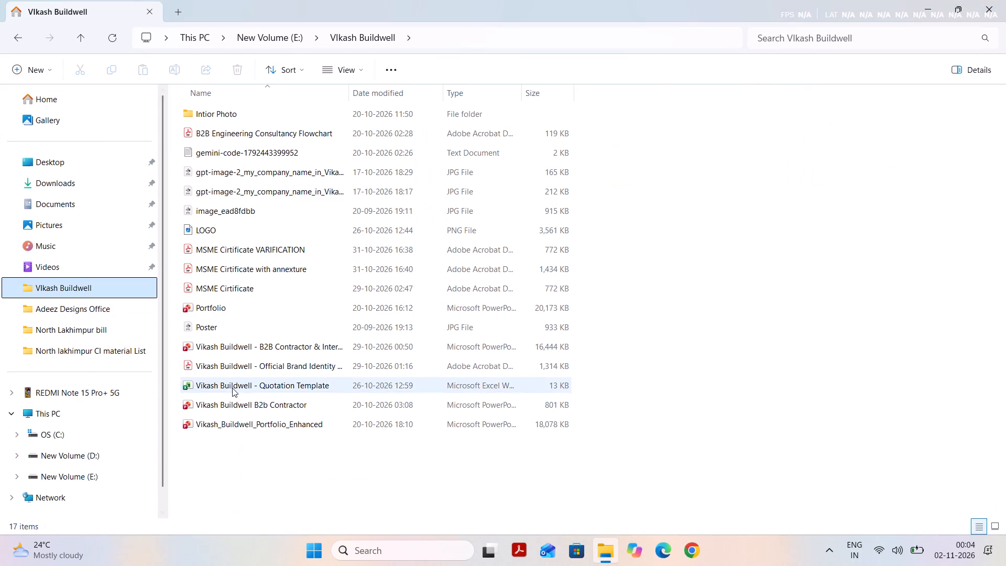
Open the Vikash Buildwell B2b Contractor presentation, examine its company profile, engineer profile, briefing and services slides, and close it.
double_click(226, 407)
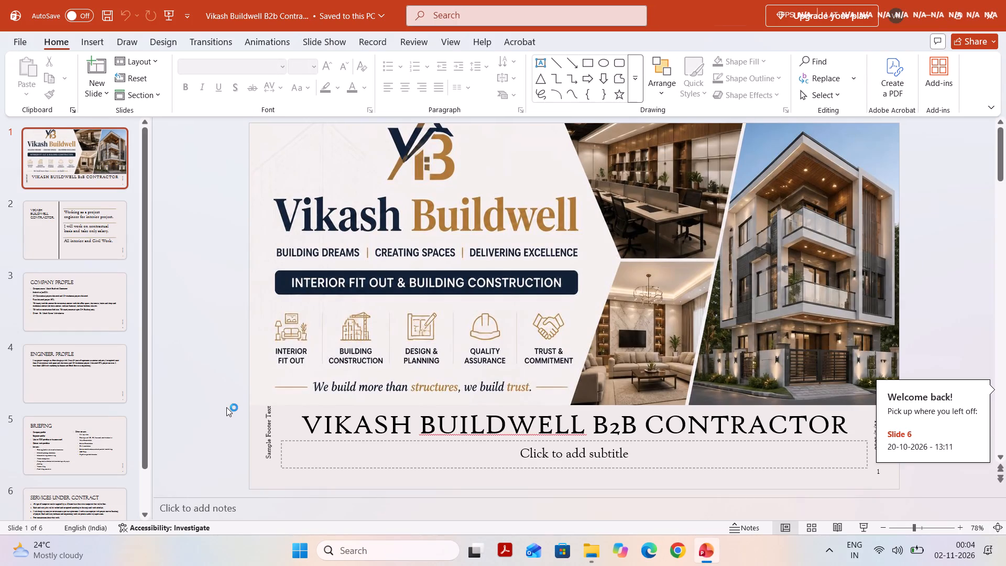
scroll(190, 362, "down", 2)
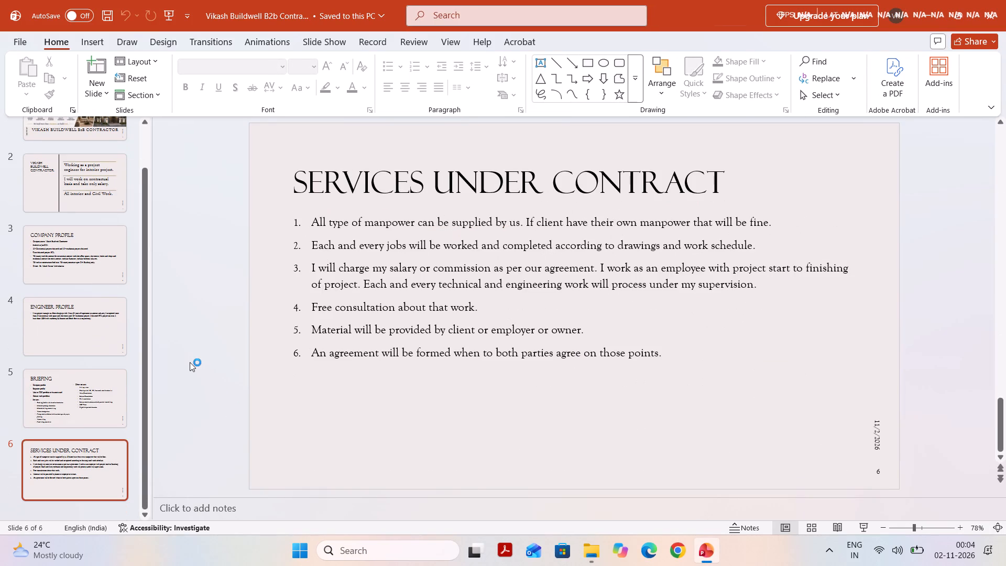
scroll(190, 362, "down", 6)
scroll(138, 299, "up", 2)
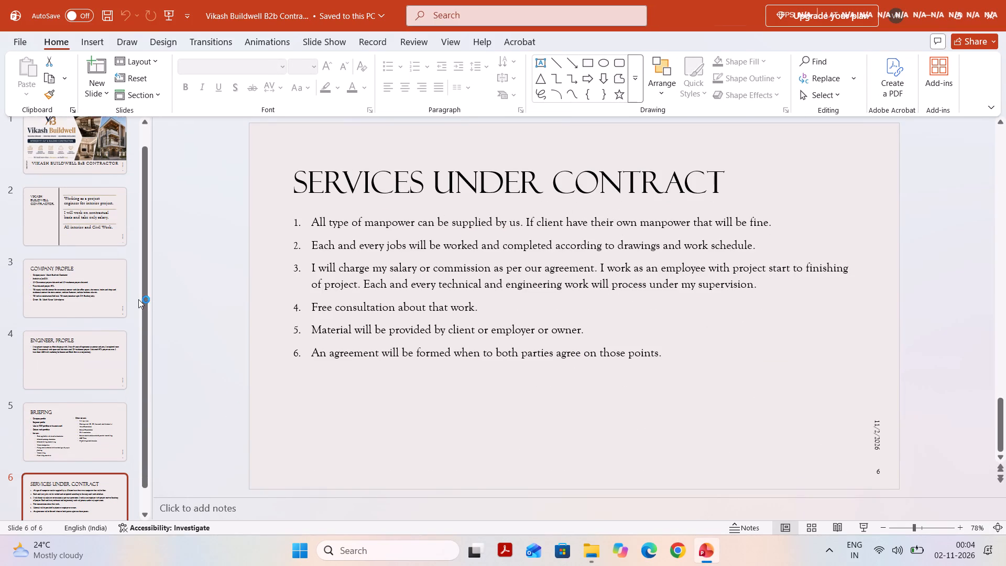
scroll(138, 299, "up", 3)
left_click(78, 318)
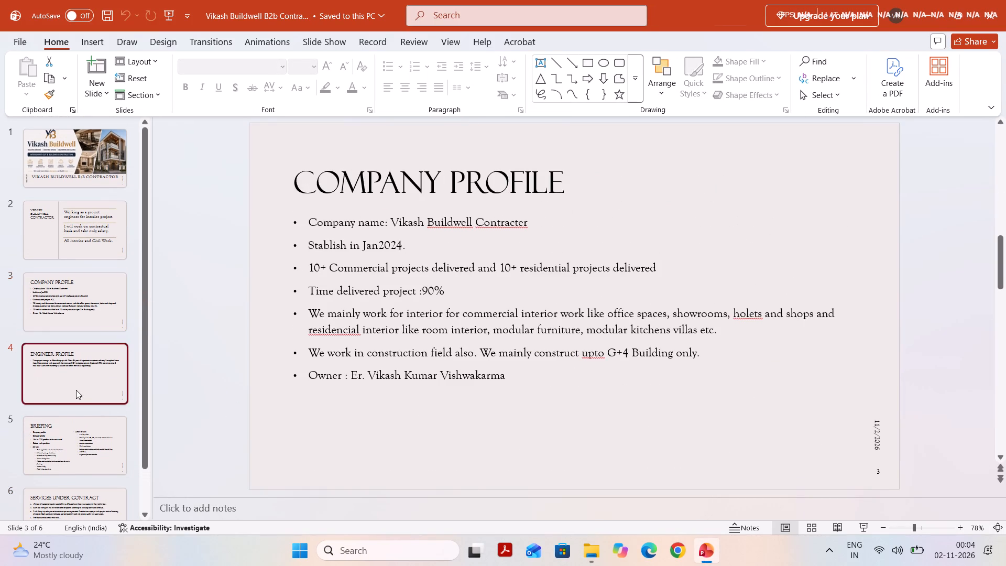
left_click(76, 390)
left_click(70, 442)
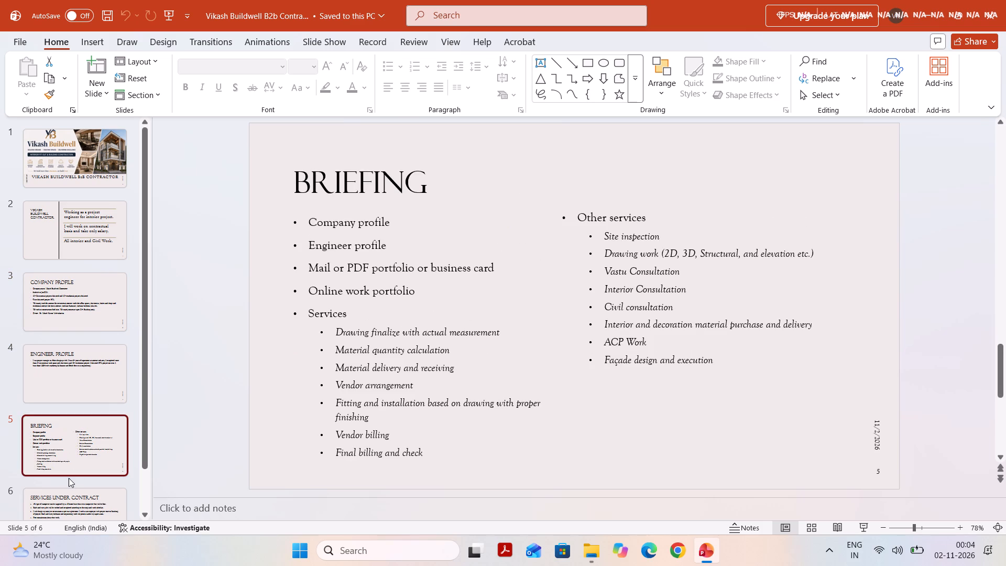
left_click(69, 478)
scroll(69, 502, "down", 3)
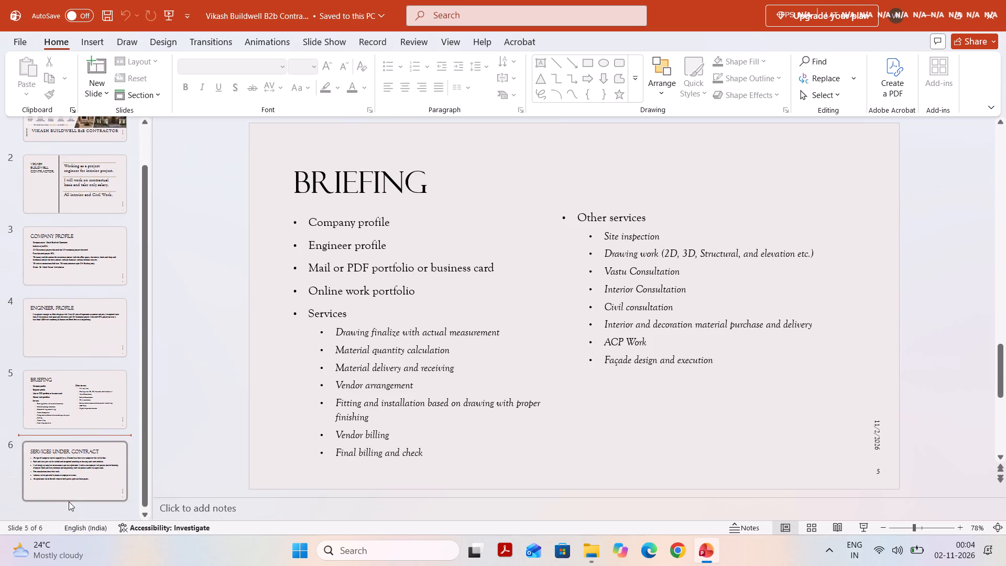
left_click(1005, 0)
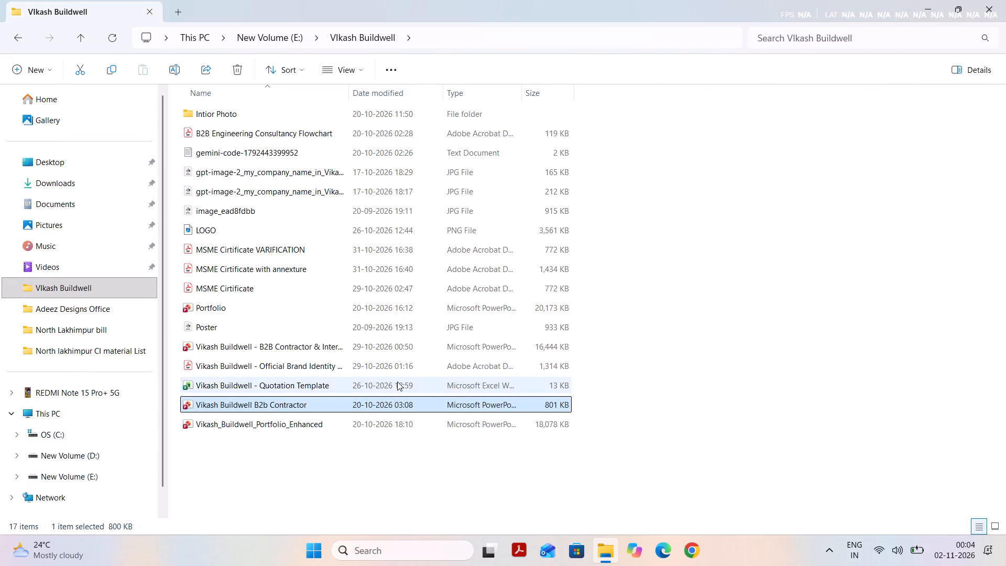
Open the Vikash_Buildwell_Portfolio_Enhanced presentation, go to the Client Project Brief slide and enable editing.
double_click(281, 425)
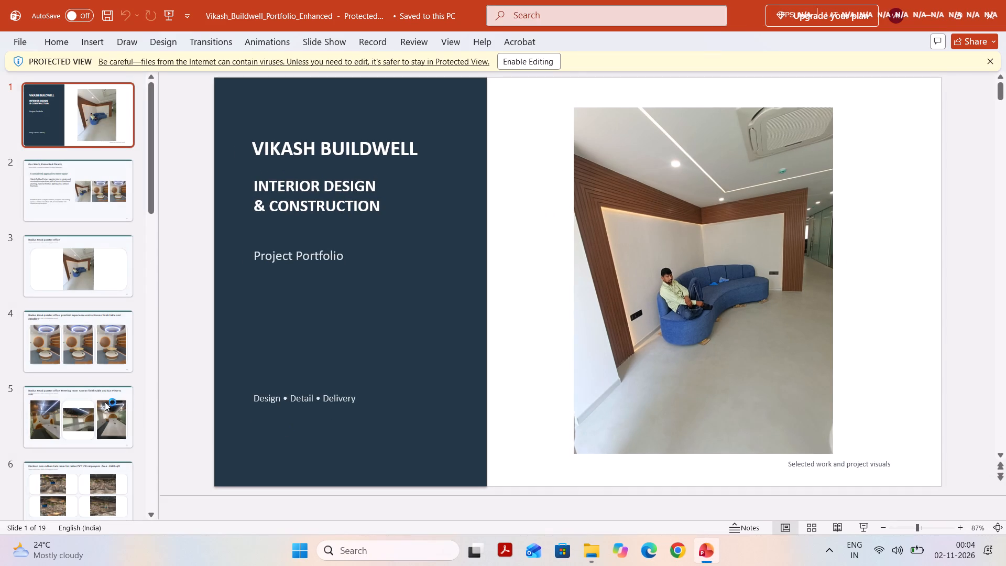
scroll(89, 391, "down", 6)
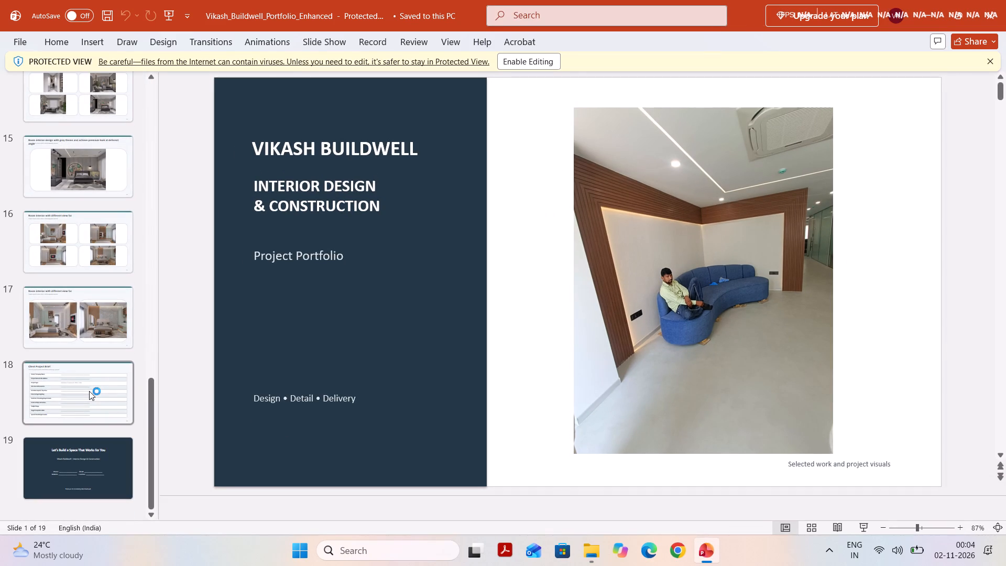
left_click(85, 387)
left_click(546, 55)
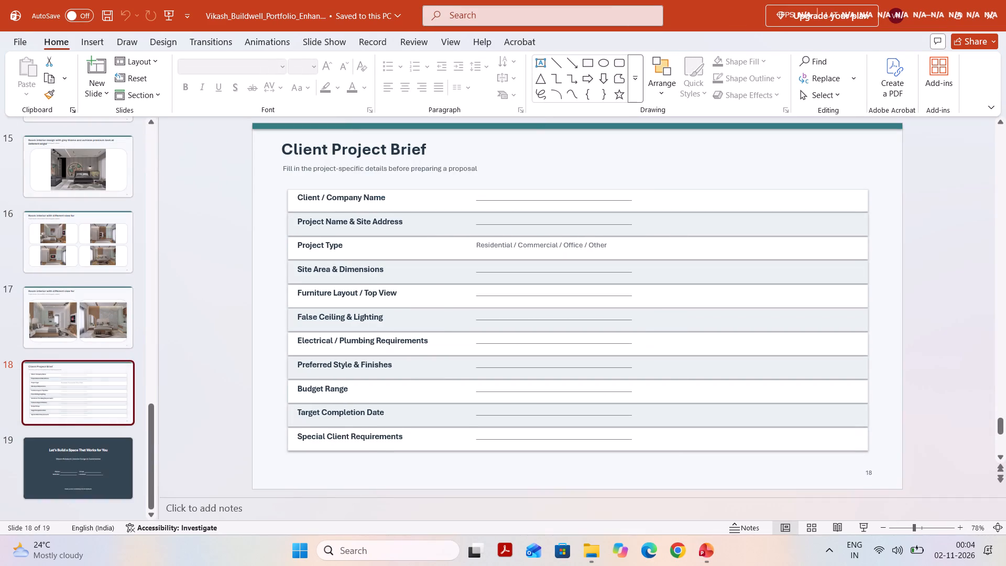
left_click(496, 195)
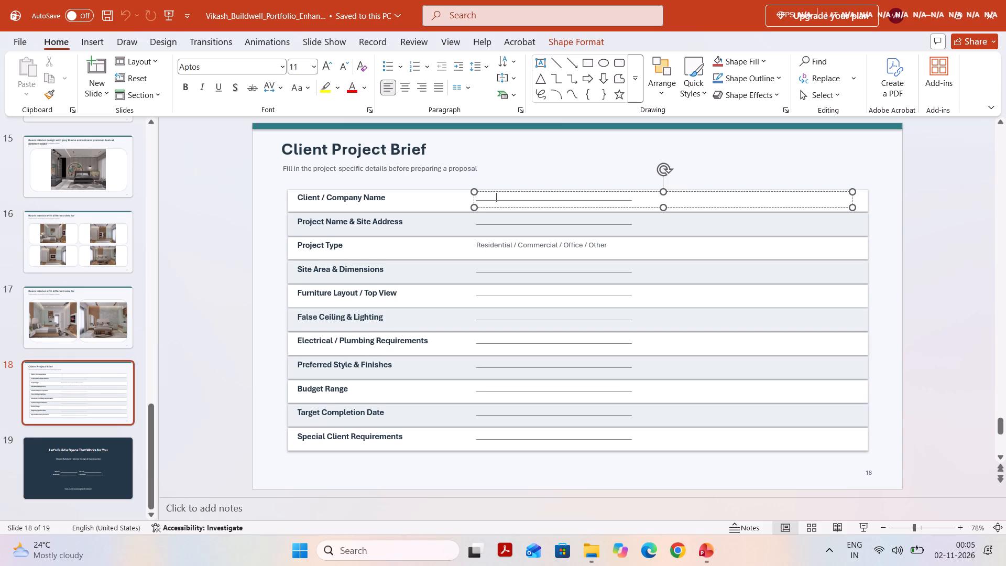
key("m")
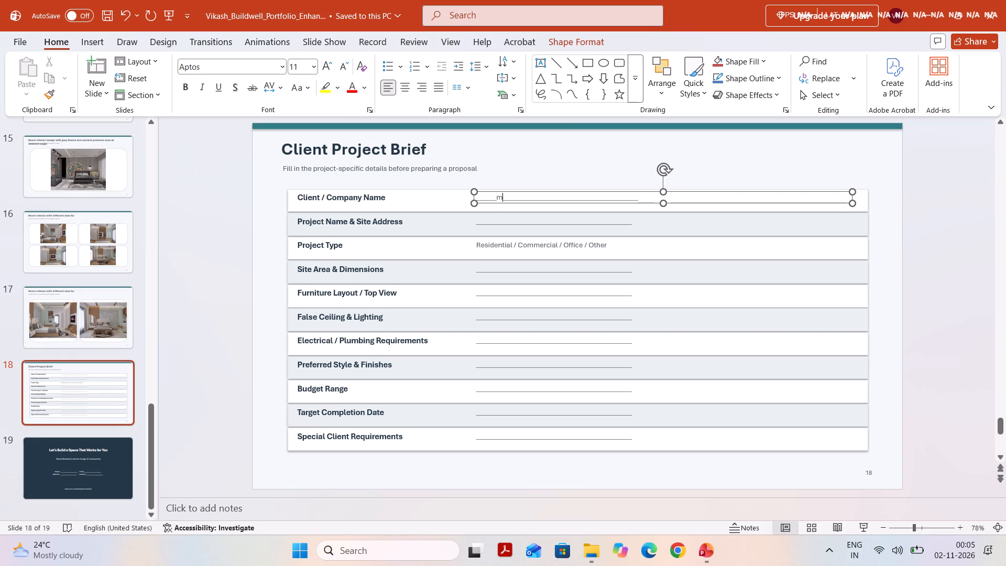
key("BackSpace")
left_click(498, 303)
Examine the remaining portfolio slides, including the closing contact slide with its phone, email, website and location blanks.
scroll(498, 303, "up", 3)
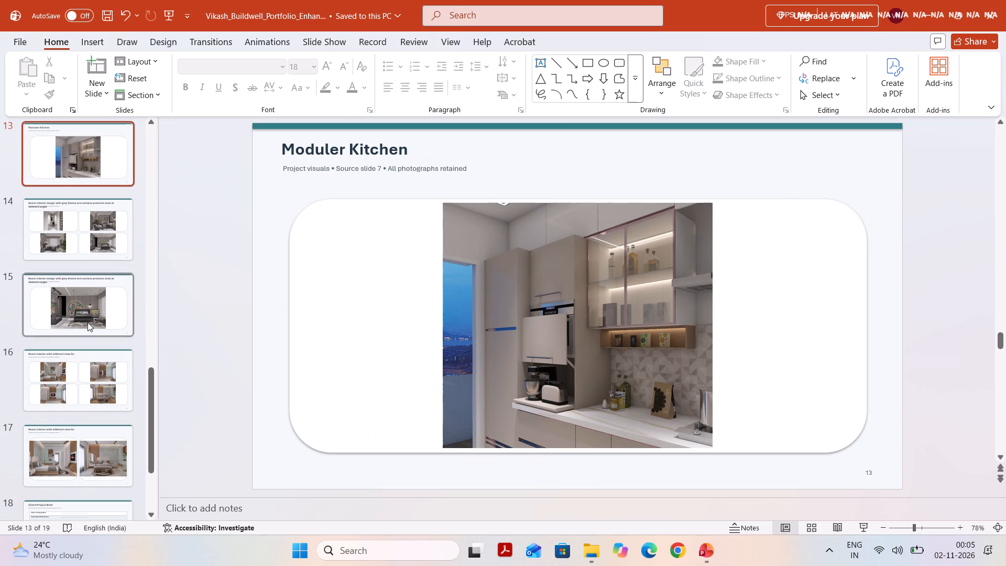
scroll(40, 378, "down", 11)
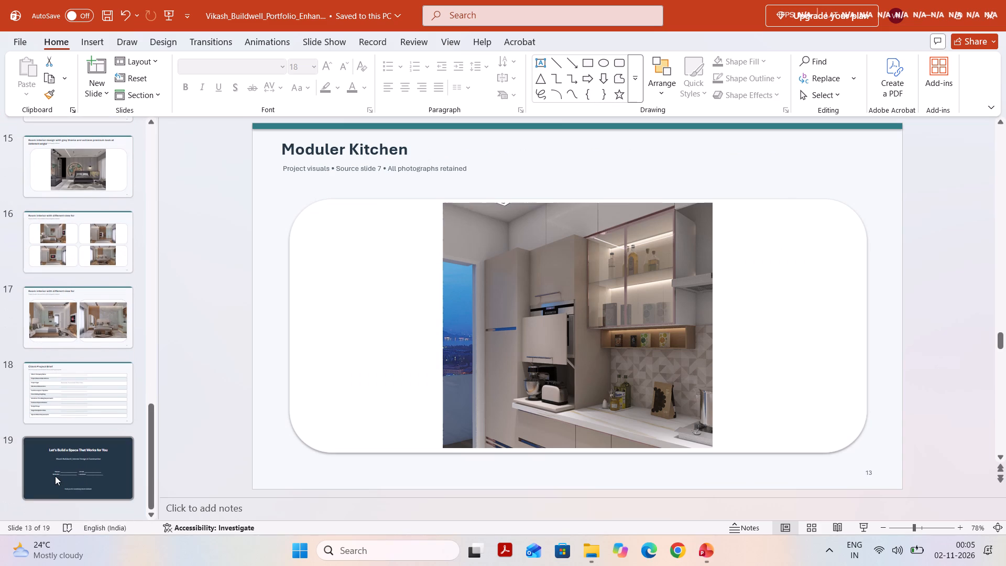
left_click(55, 476)
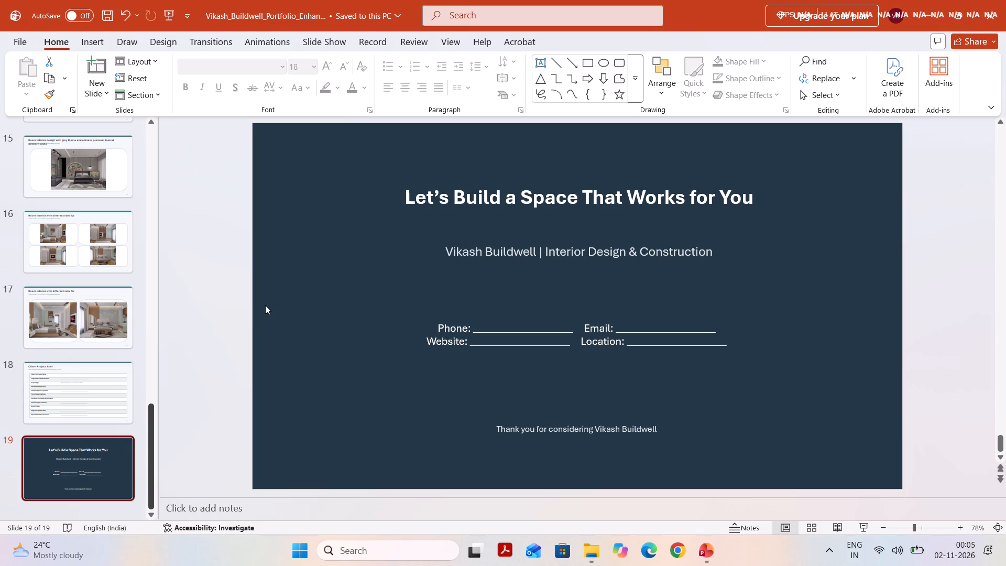
scroll(67, 203, "up", 11)
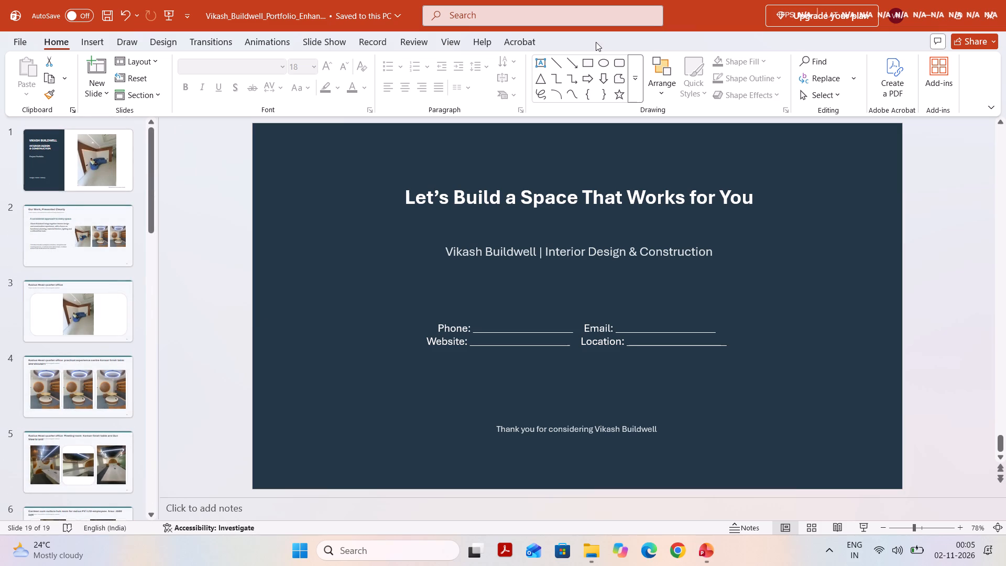
Close the enhanced portfolio presentation and save its changes to the VIkash Buildwell folder.
left_click(1005, 0)
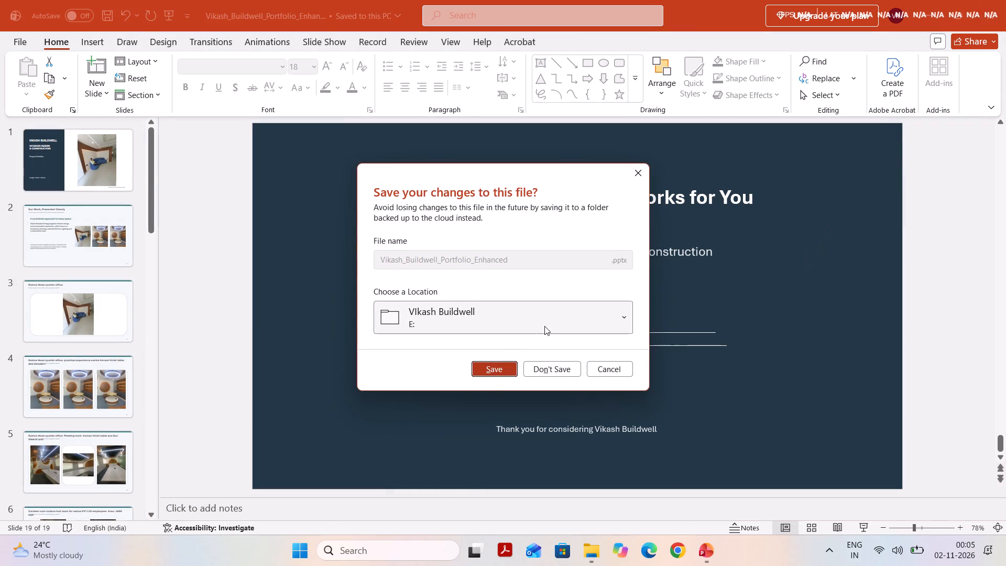
left_click(489, 371)
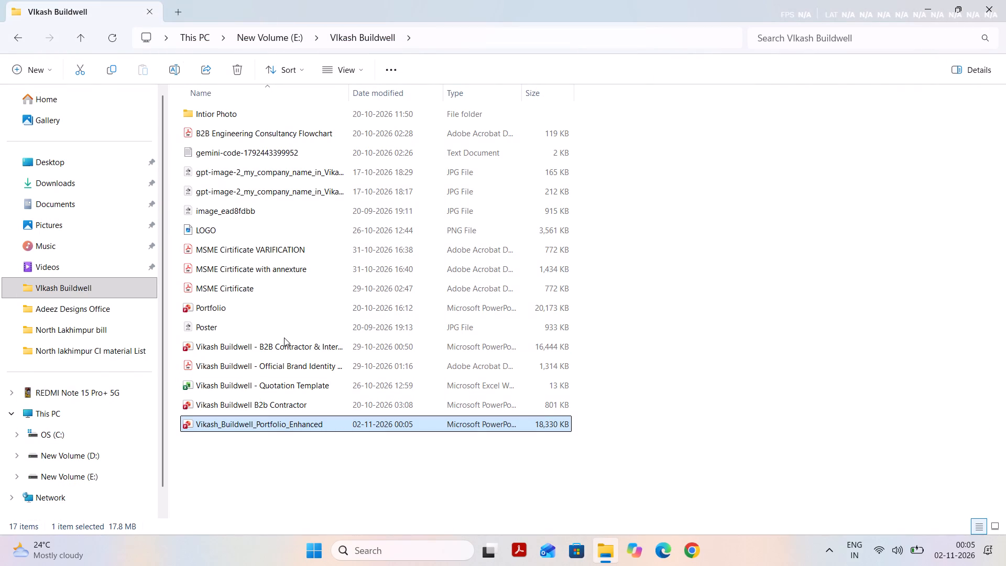
Open the Vikash Buildwell - B2B Contractor & Interior Fit Out presentation and show its Company Profile & Operational Overview slide.
double_click(279, 350)
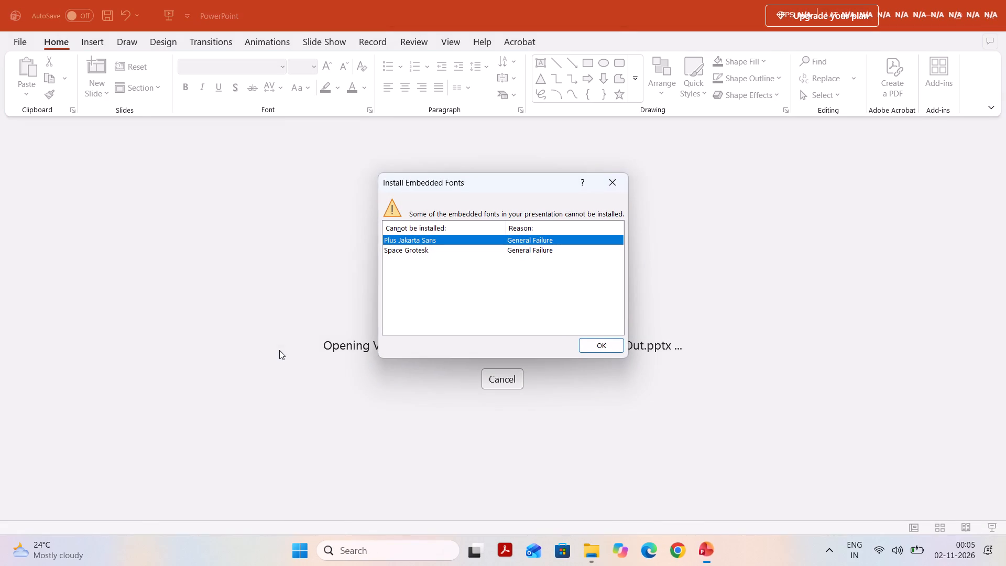
left_click(598, 349)
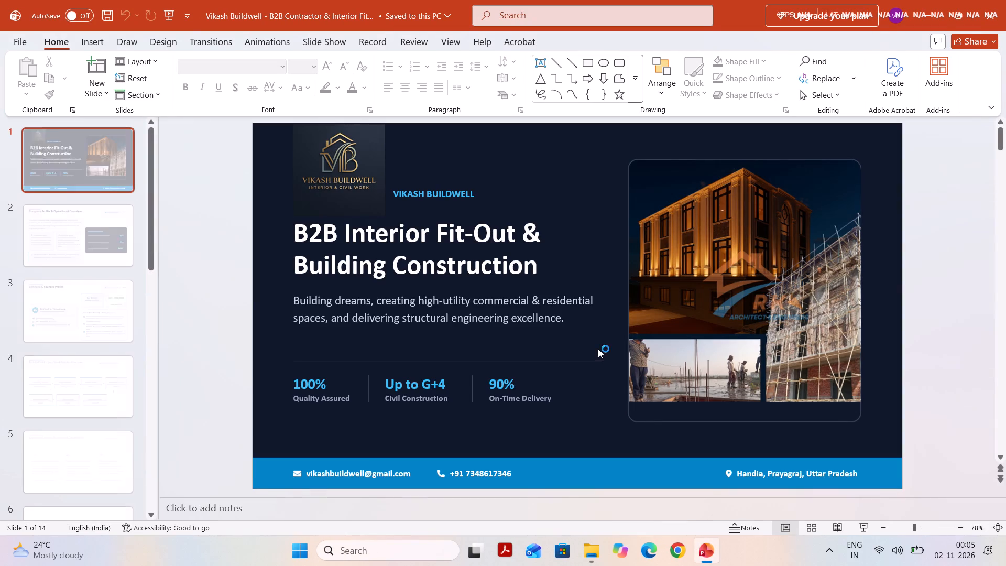
left_click(62, 245)
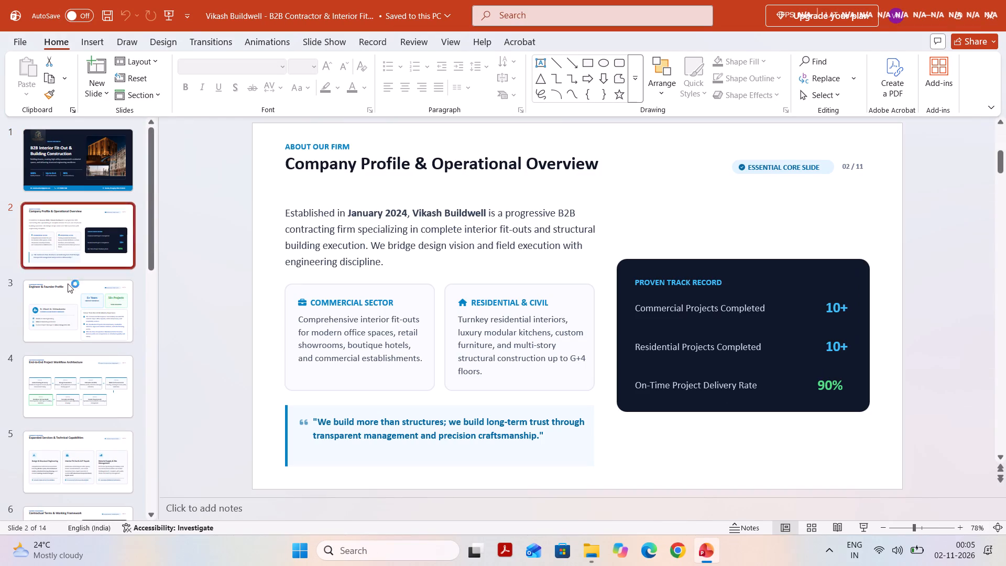
Delete the last three slides: Project overviews, the untitled office photo slide and Image Sources.
scroll(70, 398, "down", 9)
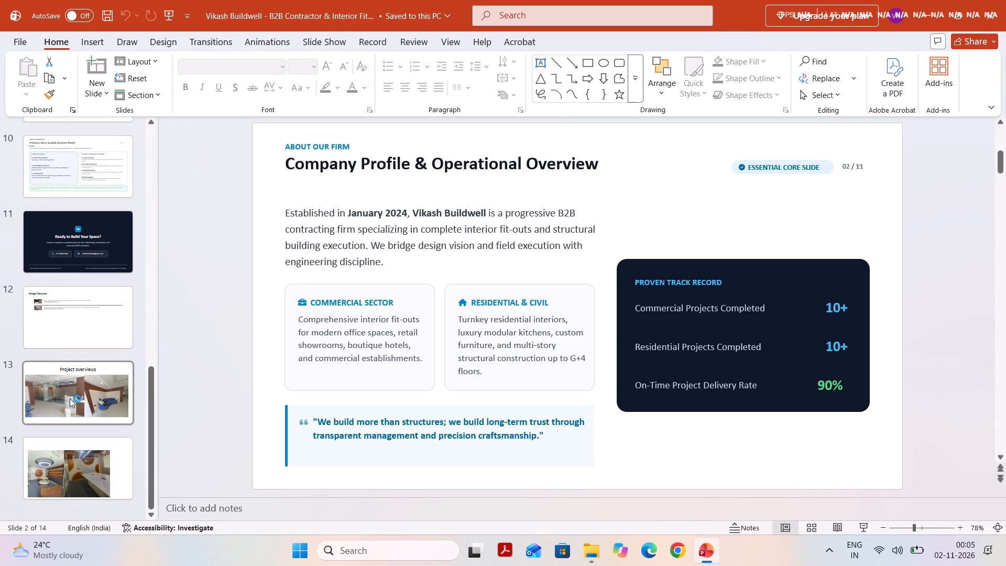
left_click(70, 398)
key("Delete")
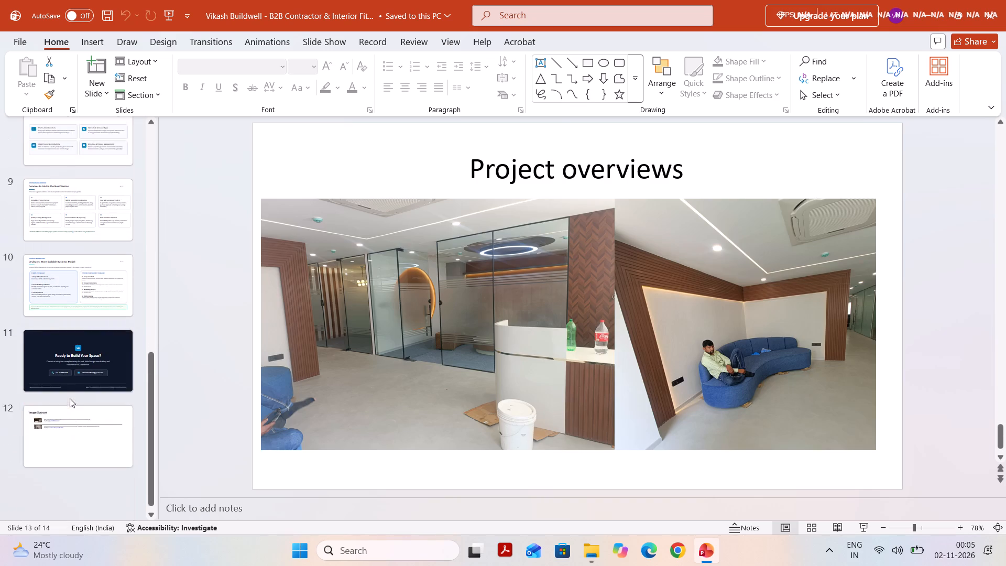
left_click(68, 446)
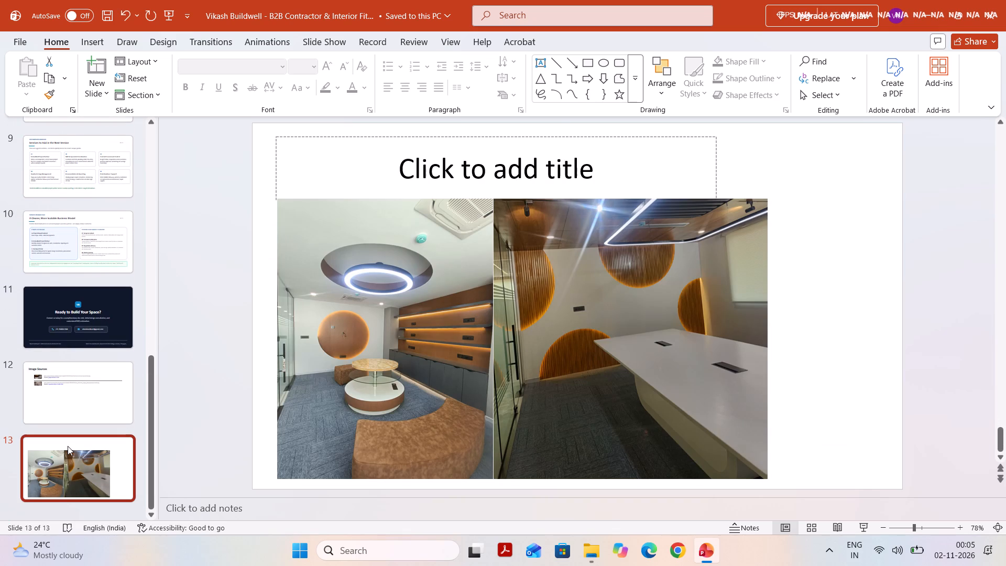
left_click(71, 447)
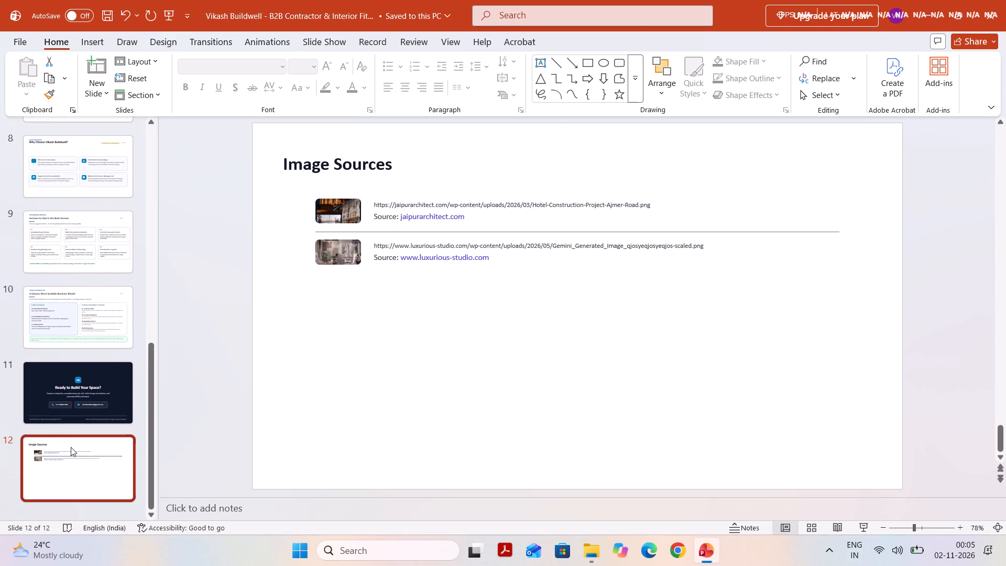
key("Delete")
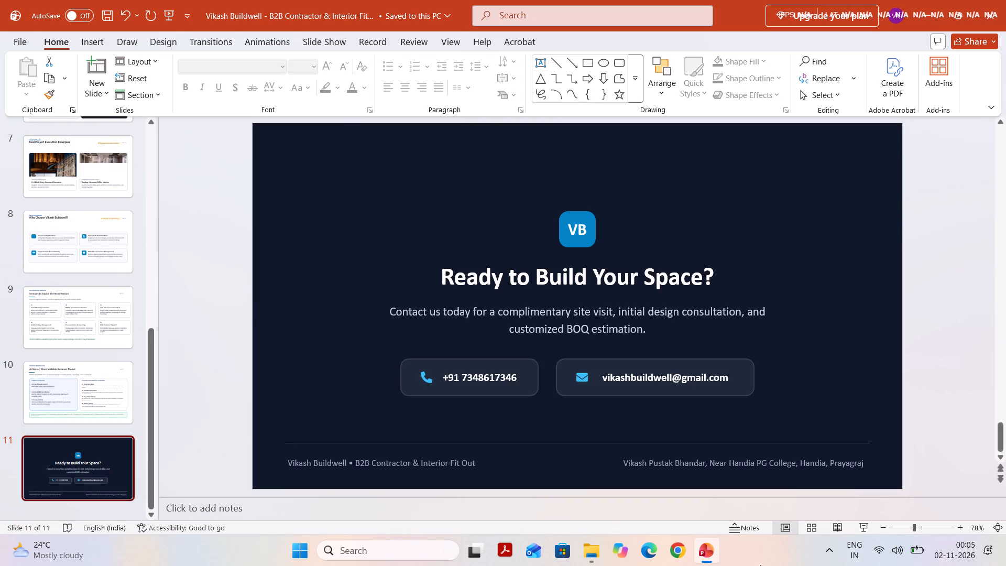
Switch to Google Chrome using the first profile and search the web for justdail.
left_click(679, 548)
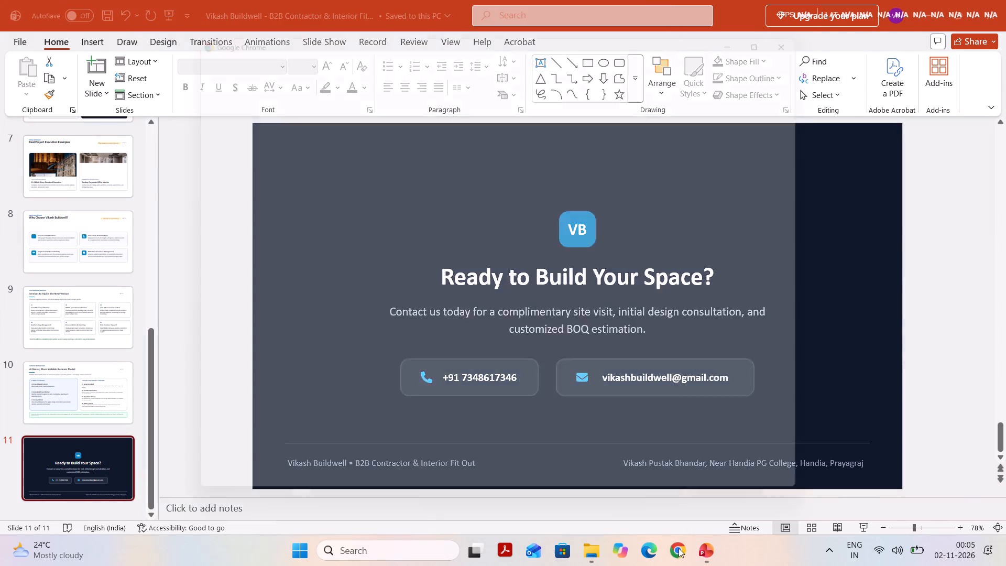
left_click(361, 334)
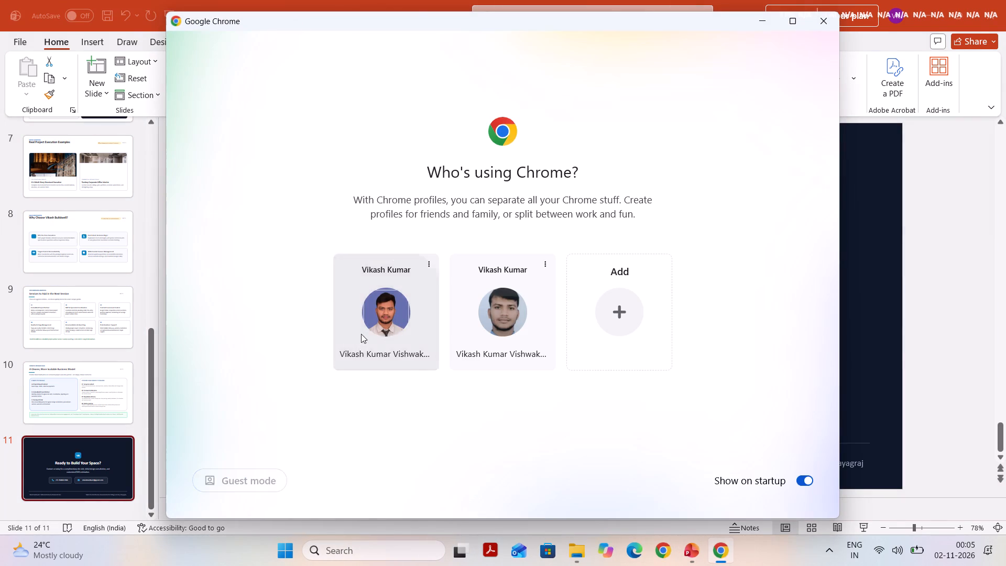
type("just")
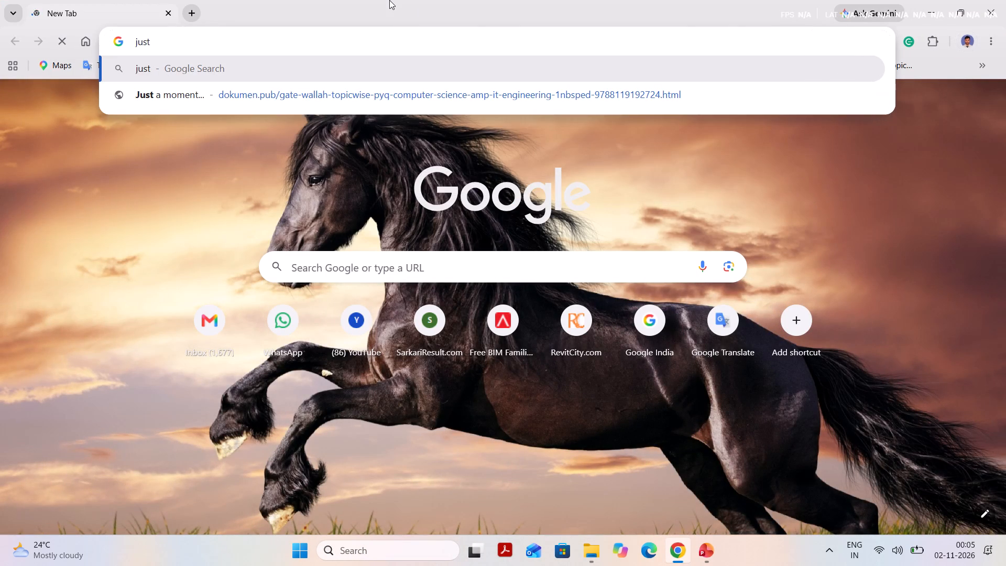
type("dai")
key("l")
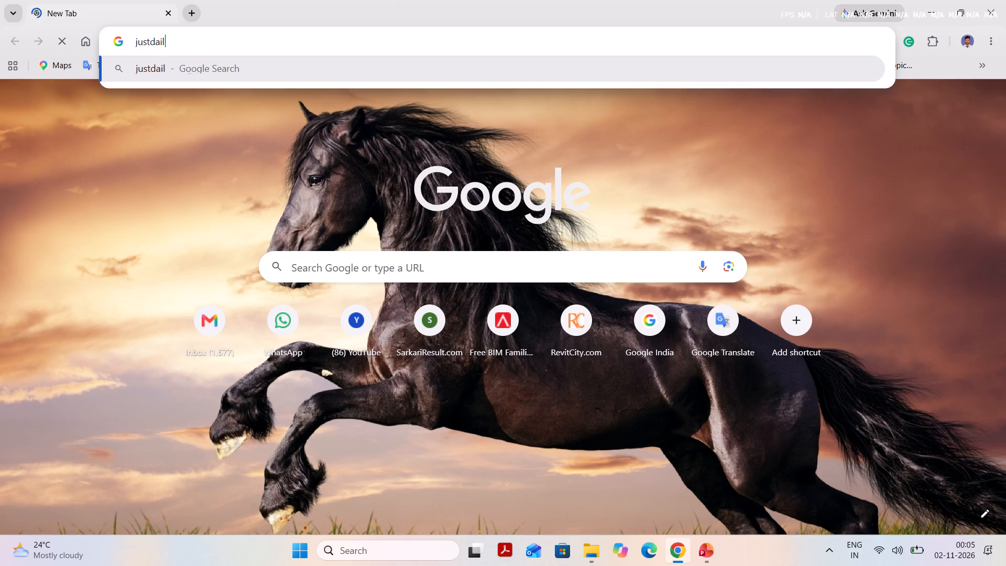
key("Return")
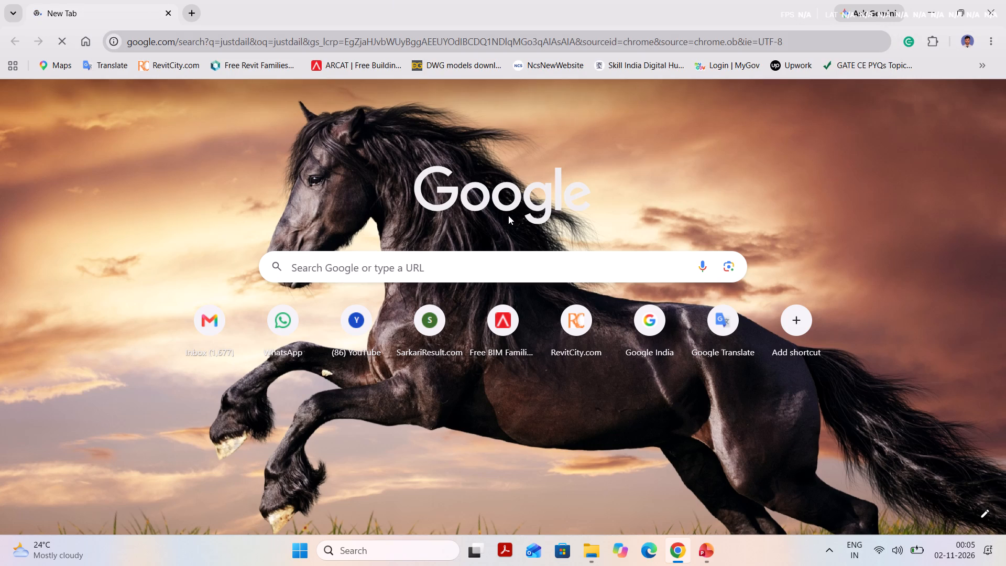
Switch to PowerPoint and view the closing Ready to Build Your Space? slide of the Vikash Buildwell presentation.
left_click(703, 549)
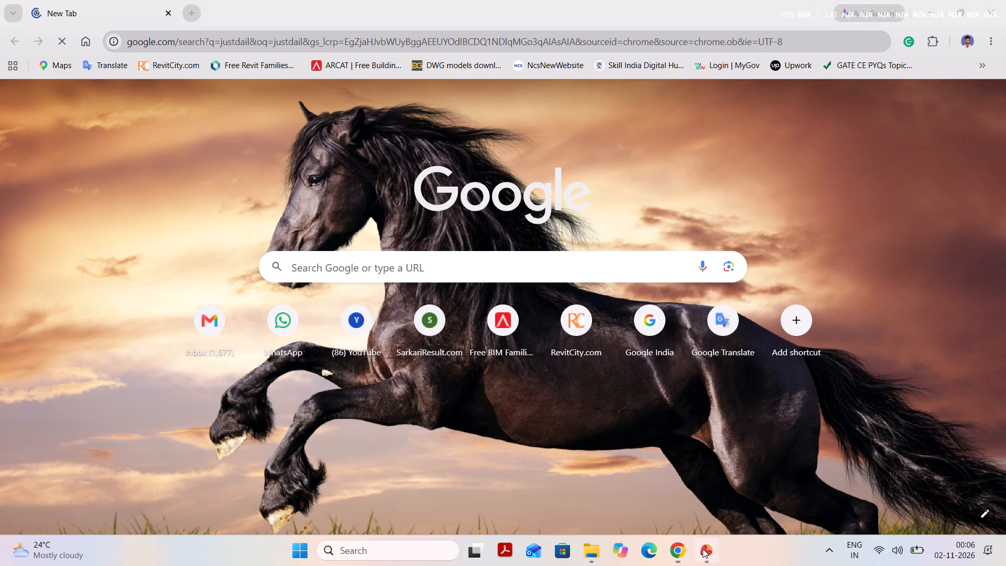
scroll(578, 441, "down", 1)
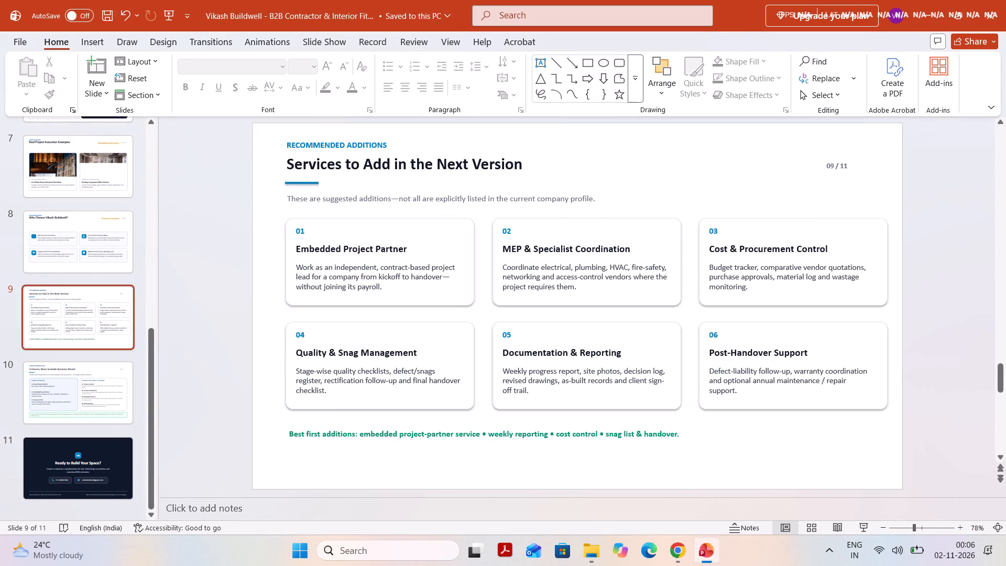
scroll(578, 441, "down", 1)
left_click(568, 279)
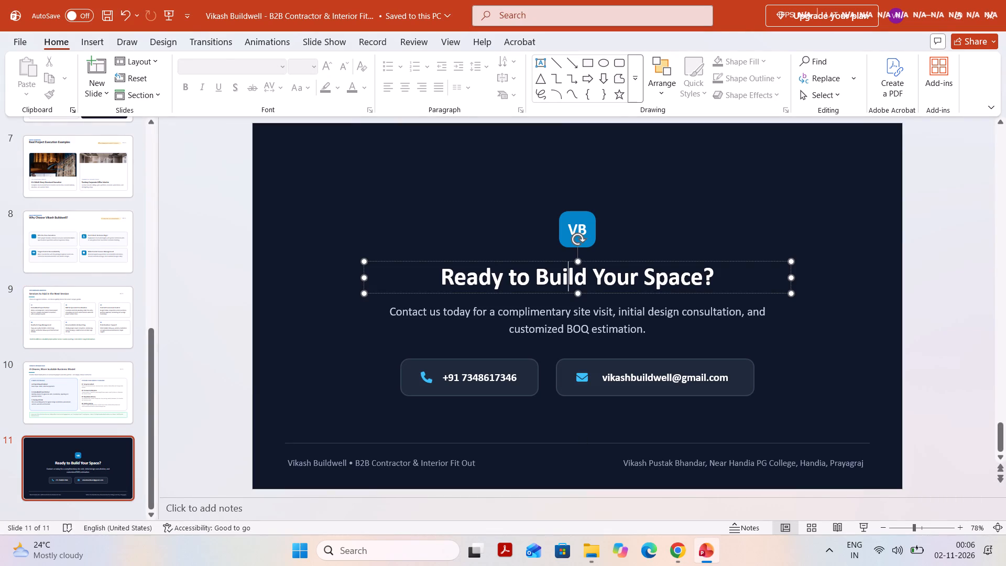
left_click(538, 342)
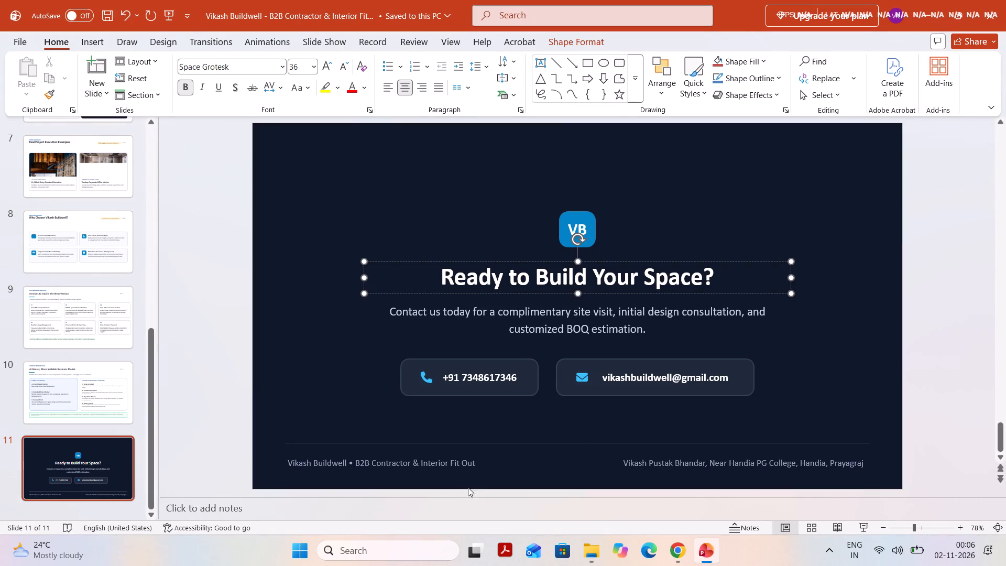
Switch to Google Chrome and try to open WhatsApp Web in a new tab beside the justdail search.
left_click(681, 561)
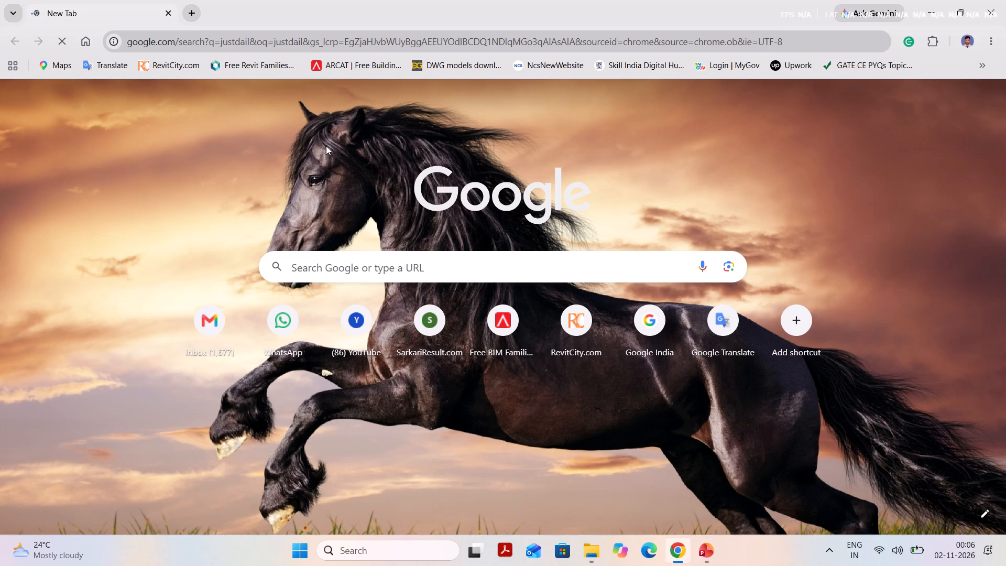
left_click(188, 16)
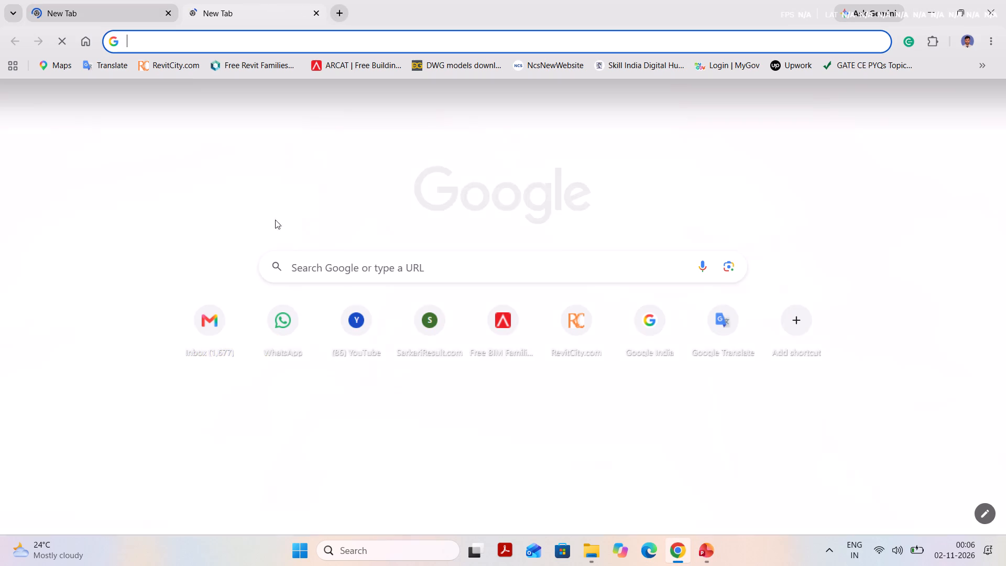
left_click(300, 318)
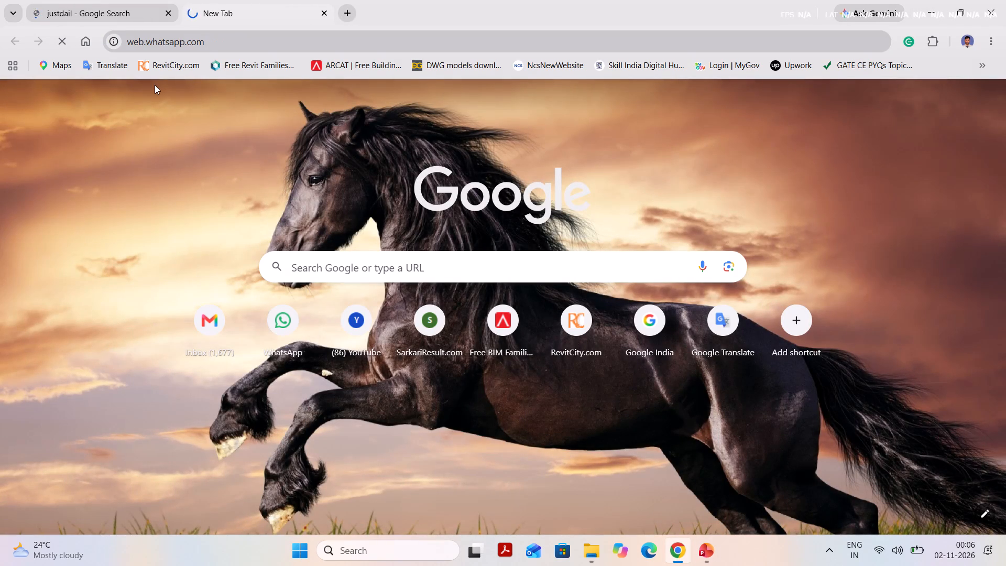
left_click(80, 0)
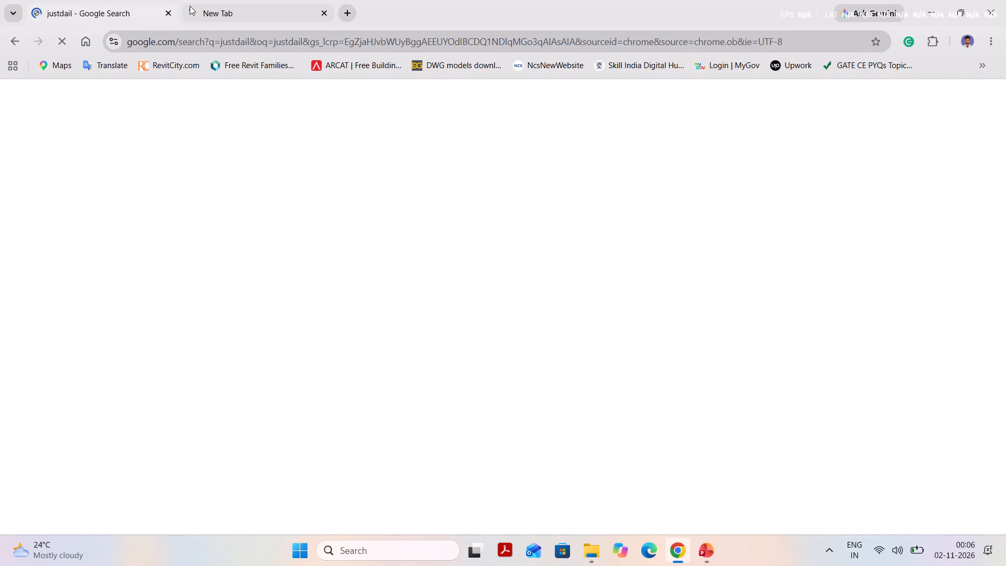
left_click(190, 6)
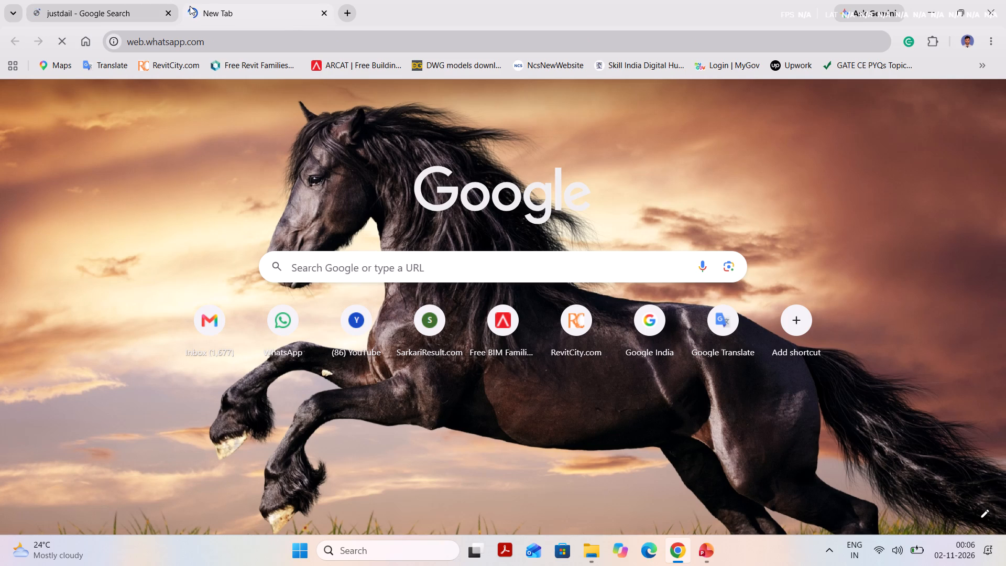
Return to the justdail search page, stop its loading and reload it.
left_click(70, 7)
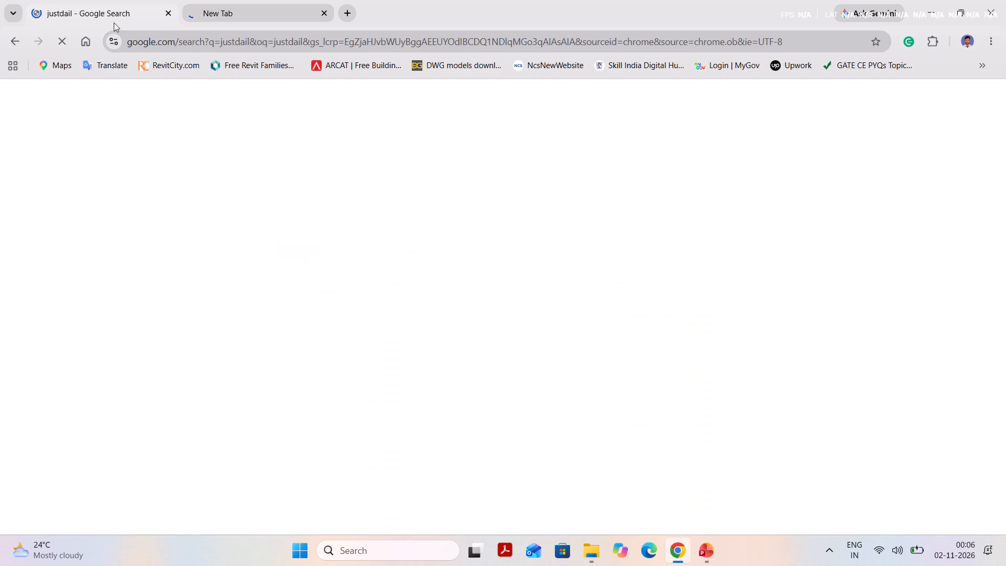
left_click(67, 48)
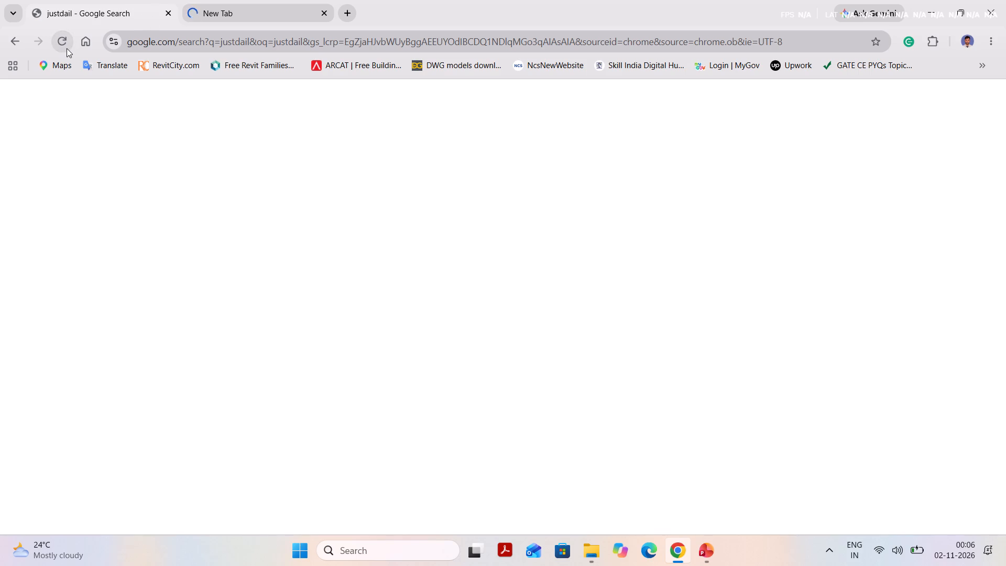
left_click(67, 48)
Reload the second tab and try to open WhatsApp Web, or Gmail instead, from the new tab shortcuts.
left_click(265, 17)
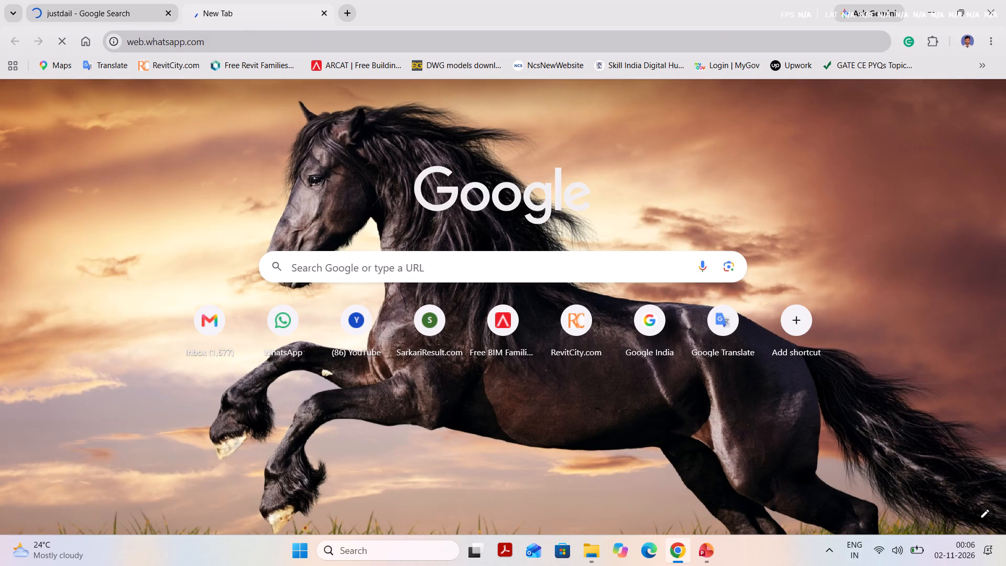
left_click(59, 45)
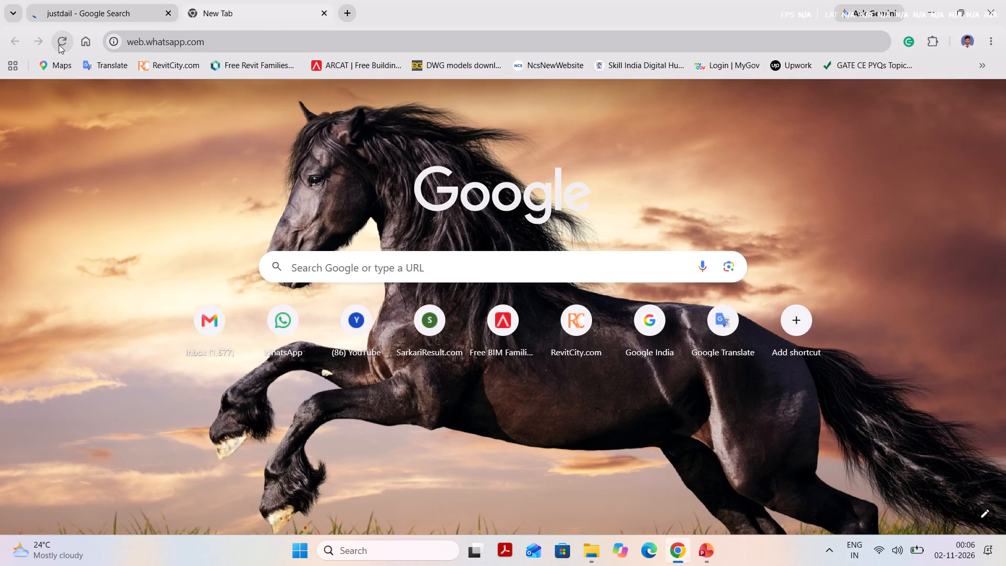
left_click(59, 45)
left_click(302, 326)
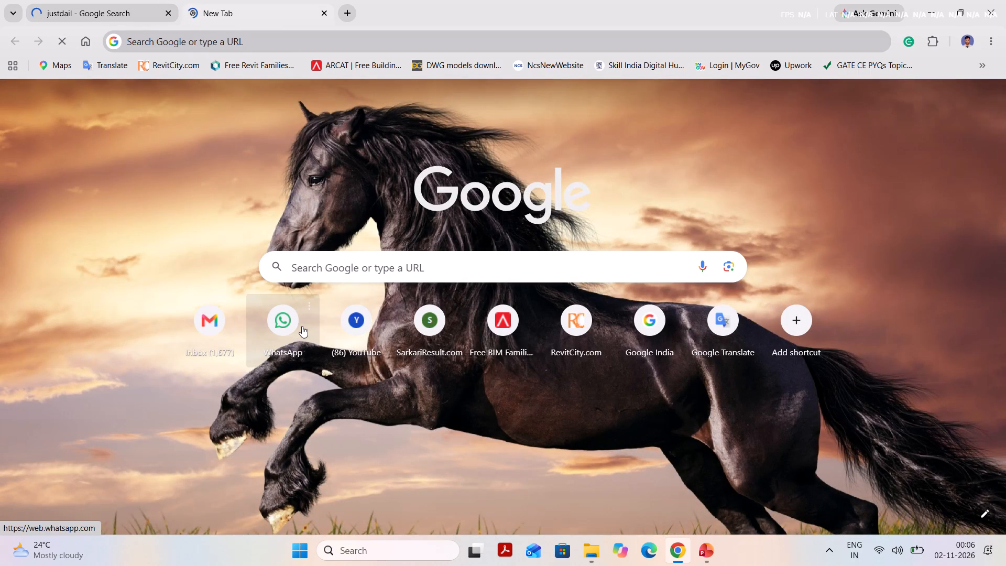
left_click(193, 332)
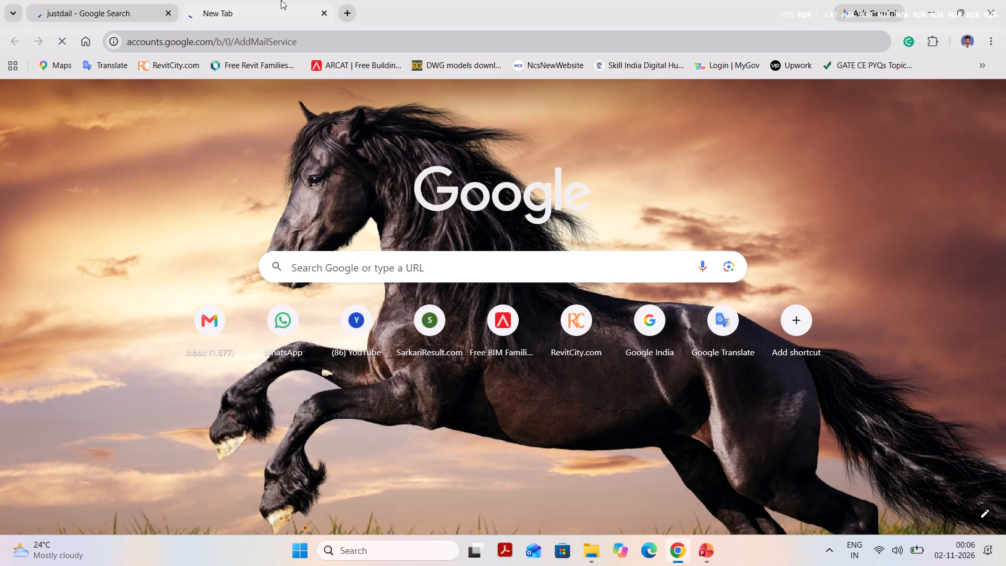
Close Google Chrome and restart it with the first profile.
left_click(1005, 5)
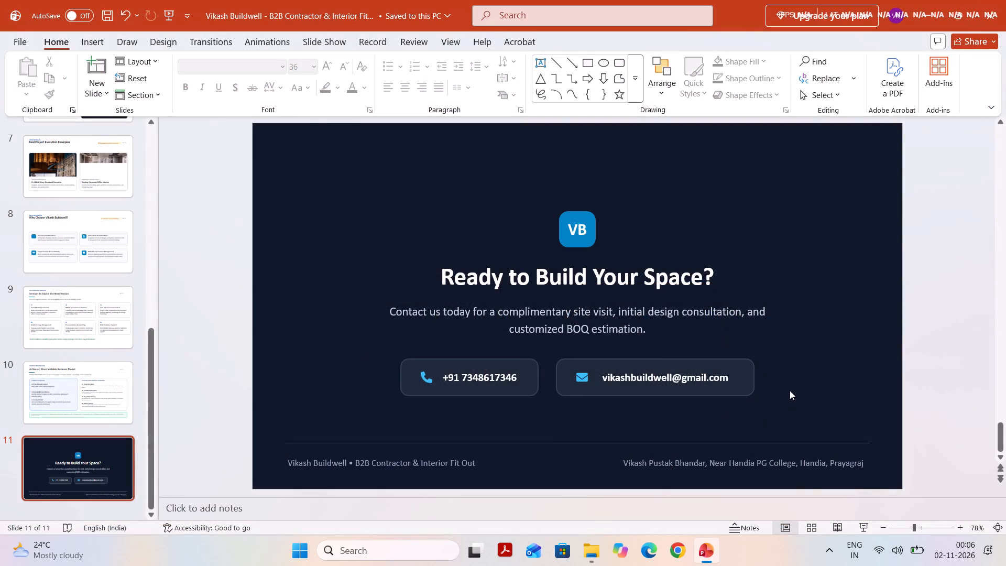
left_click(682, 553)
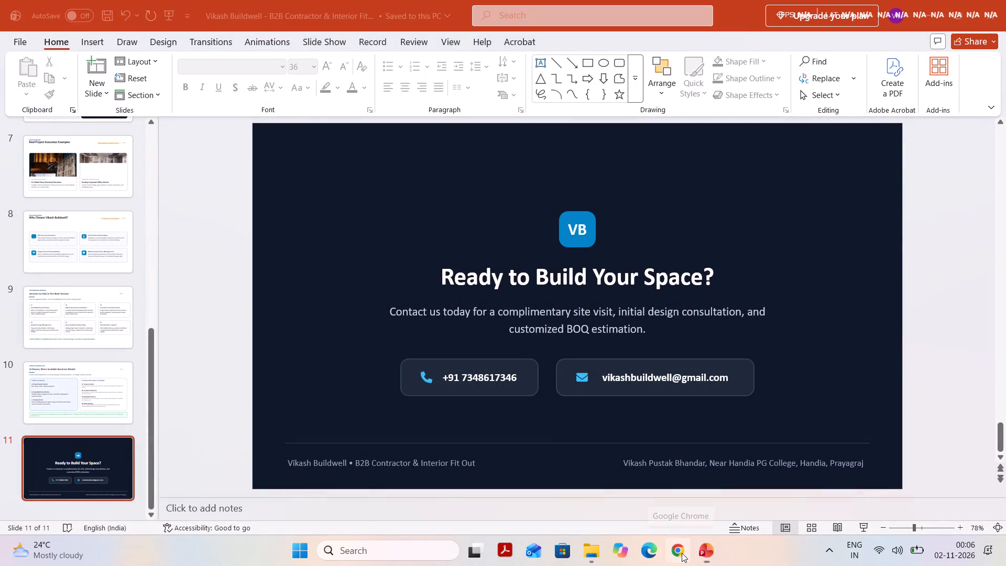
left_click(389, 345)
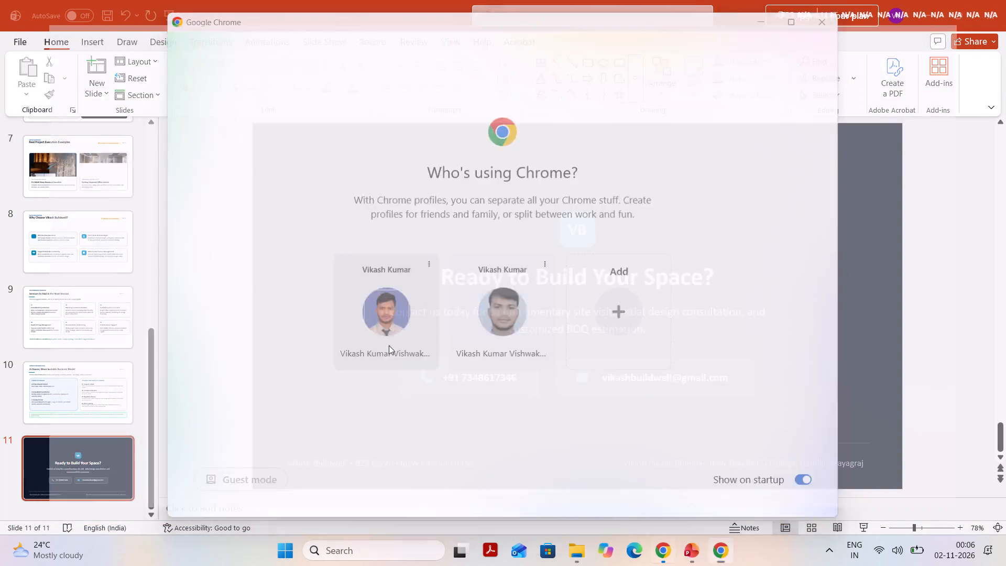
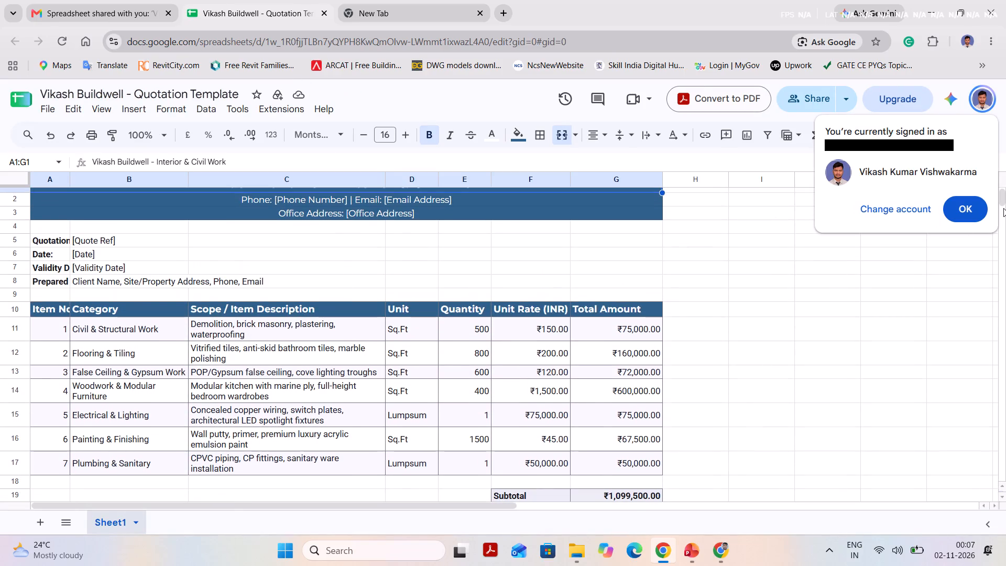
Dismiss the signed-in account notice and examine the item rows of the Vikash Buildwell - Quotation Template online spreadsheet.
left_click(965, 204)
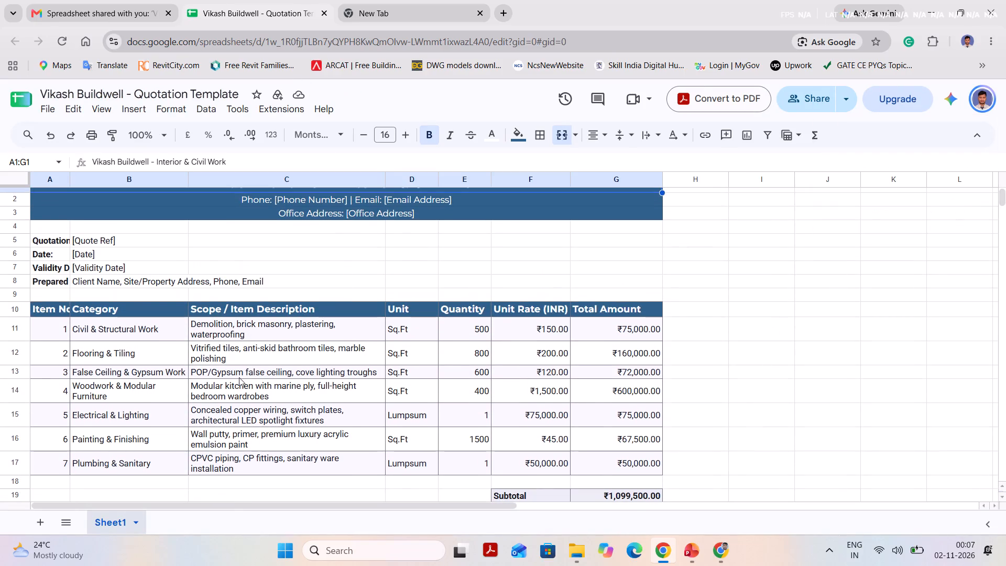
scroll(483, 346, "down", 1)
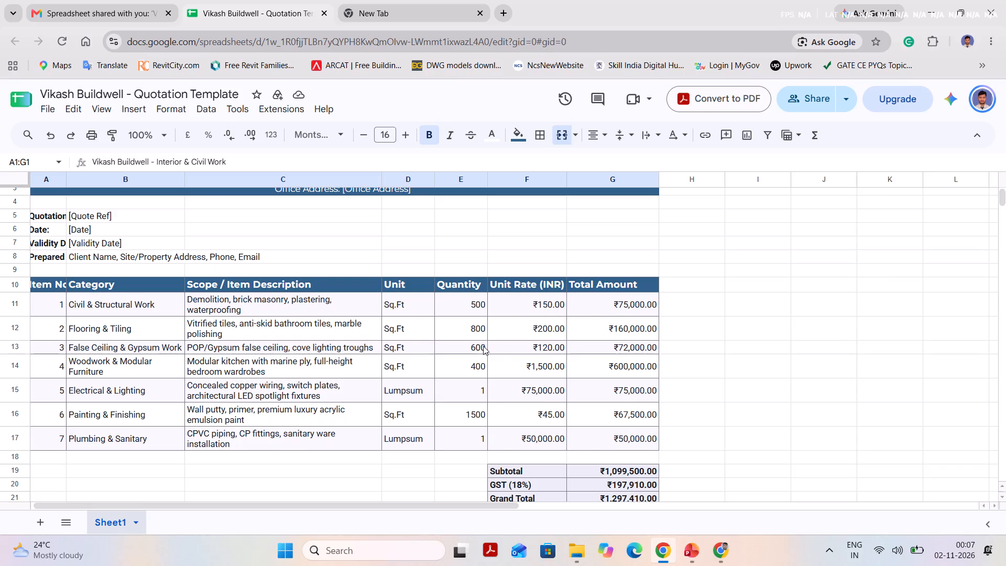
left_click(265, 308)
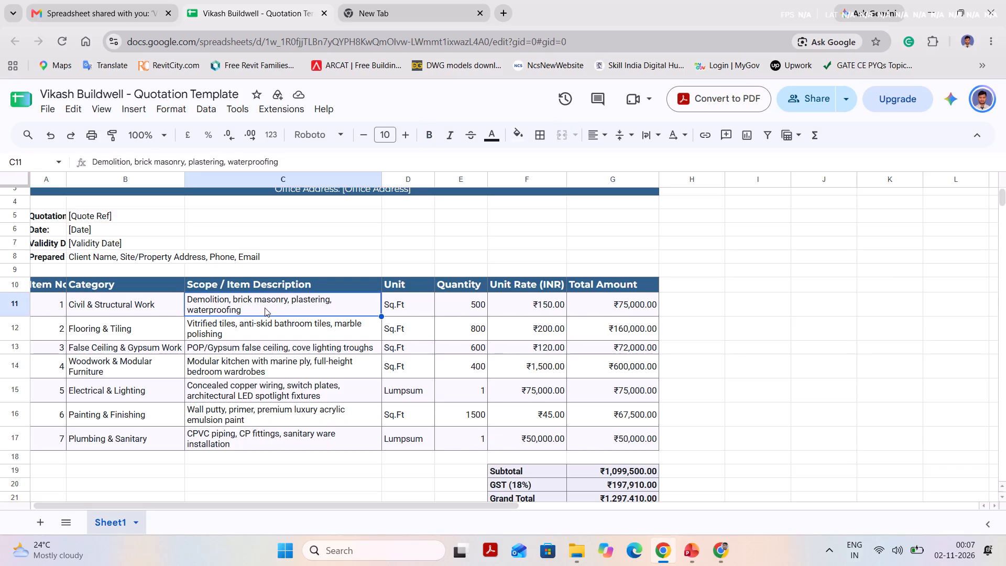
left_click(265, 308)
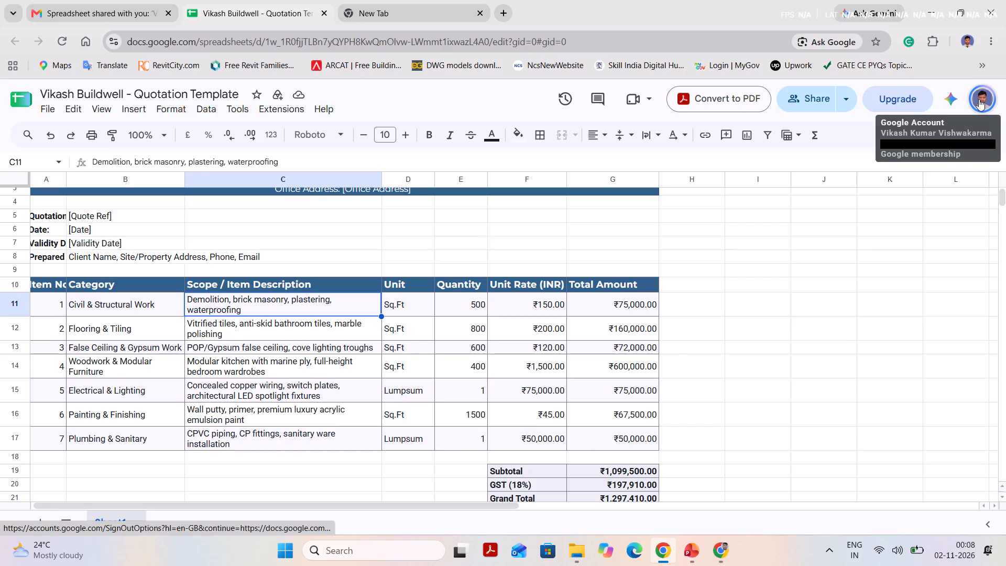
Open the Vikash Buildwell quotation workbook from File Explorer in Excel and review its item quantities and unit rates.
left_click(586, 549)
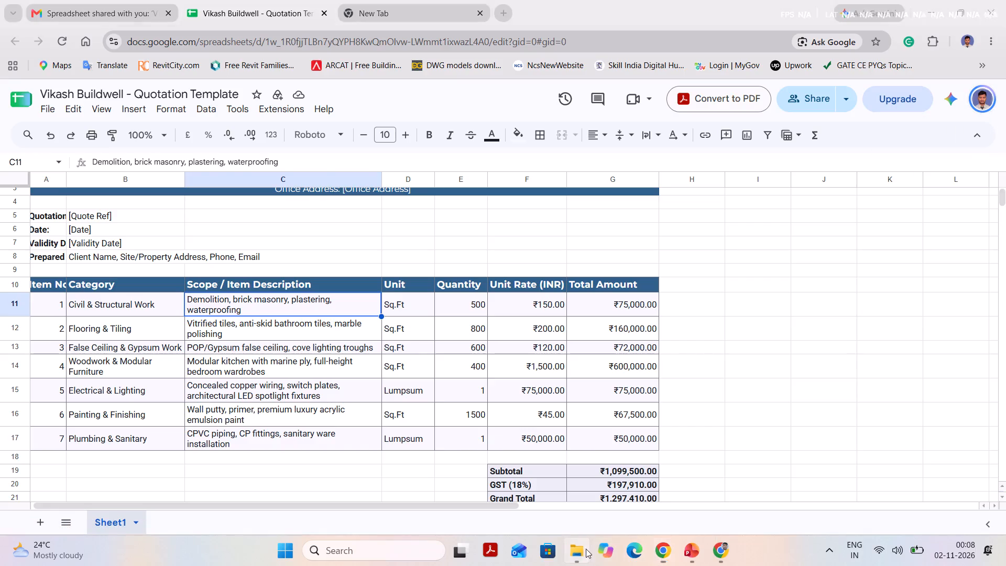
double_click(288, 388)
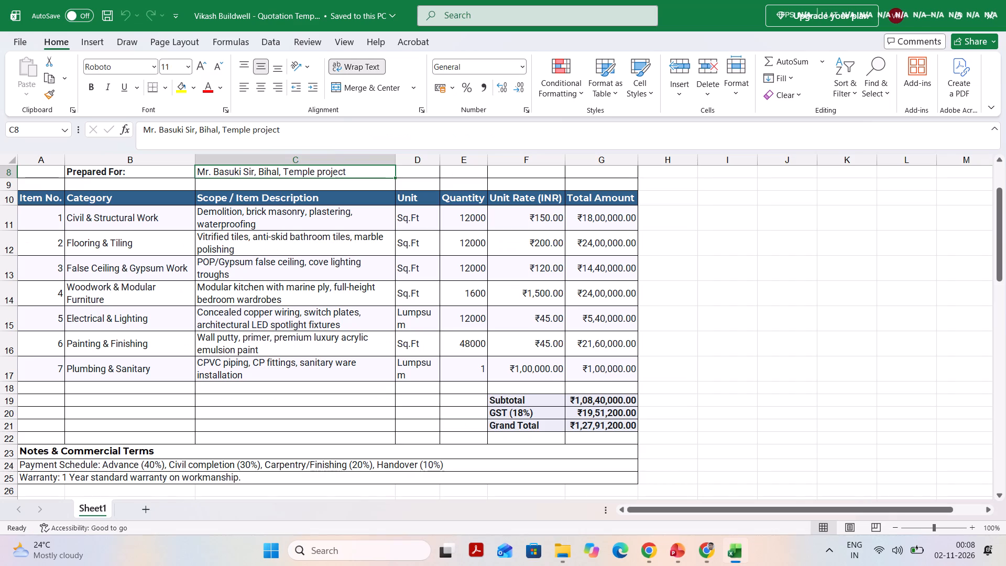
scroll(326, 358, "up", 4)
scroll(326, 358, "down", 1)
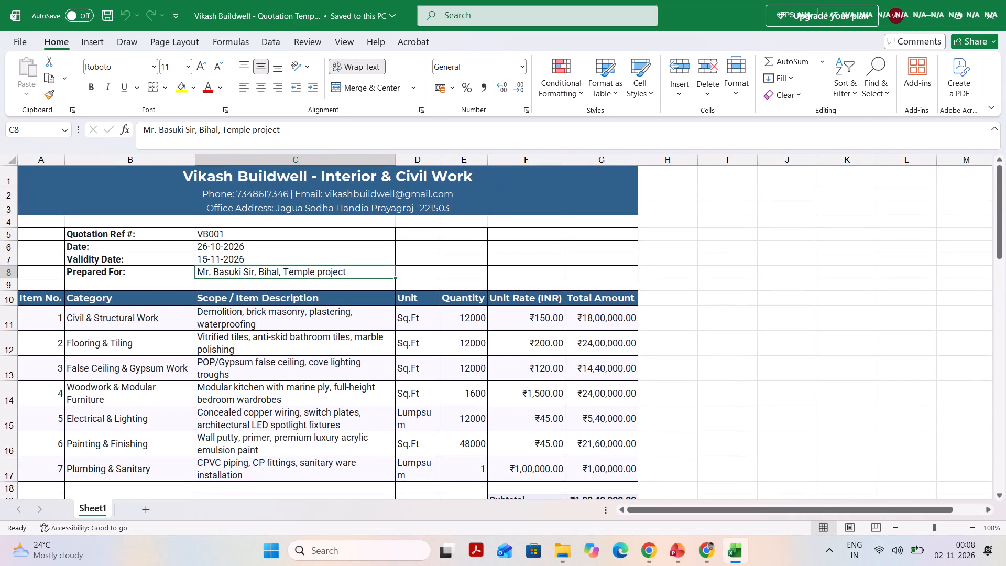
left_click(456, 346)
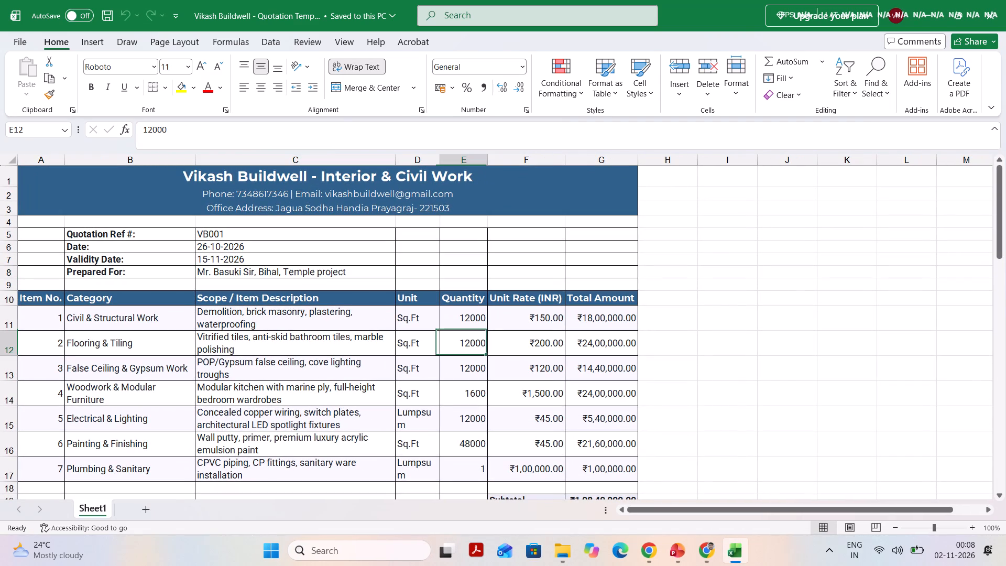
left_click(541, 323)
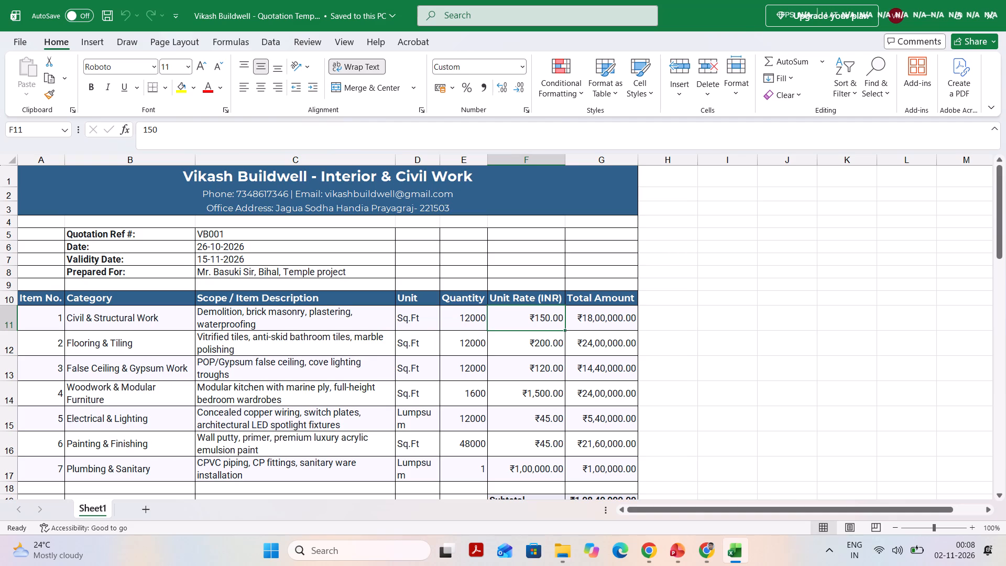
left_click(541, 323)
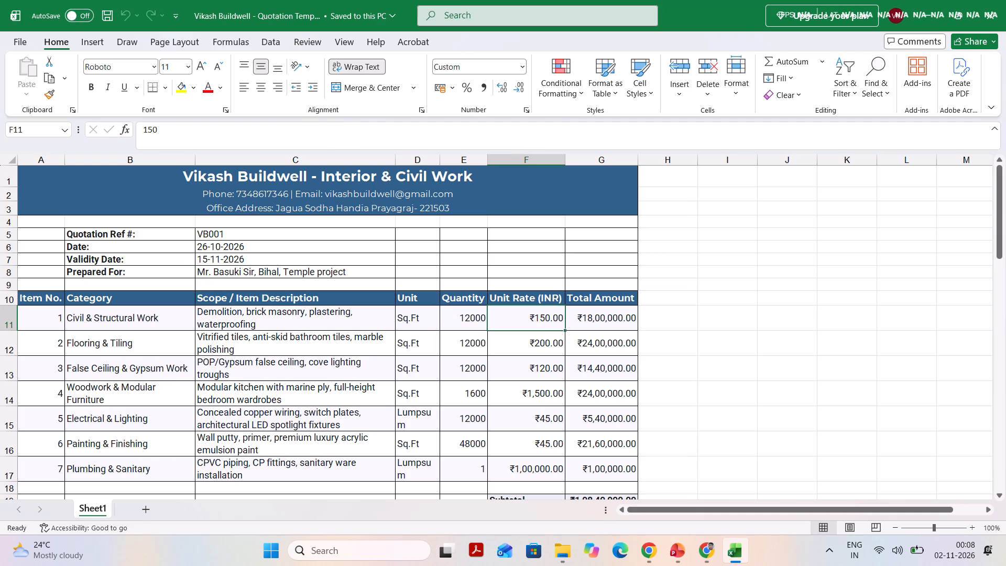
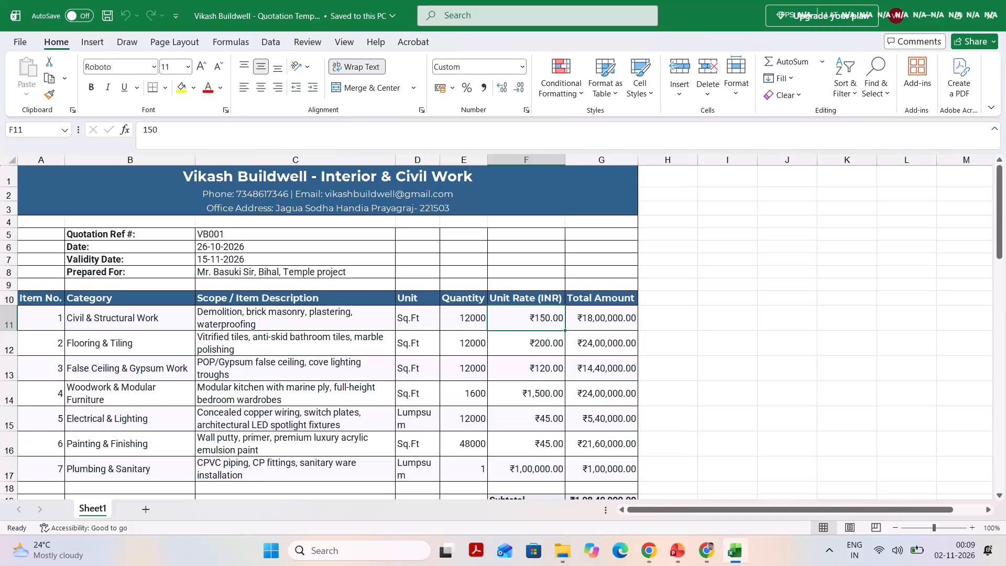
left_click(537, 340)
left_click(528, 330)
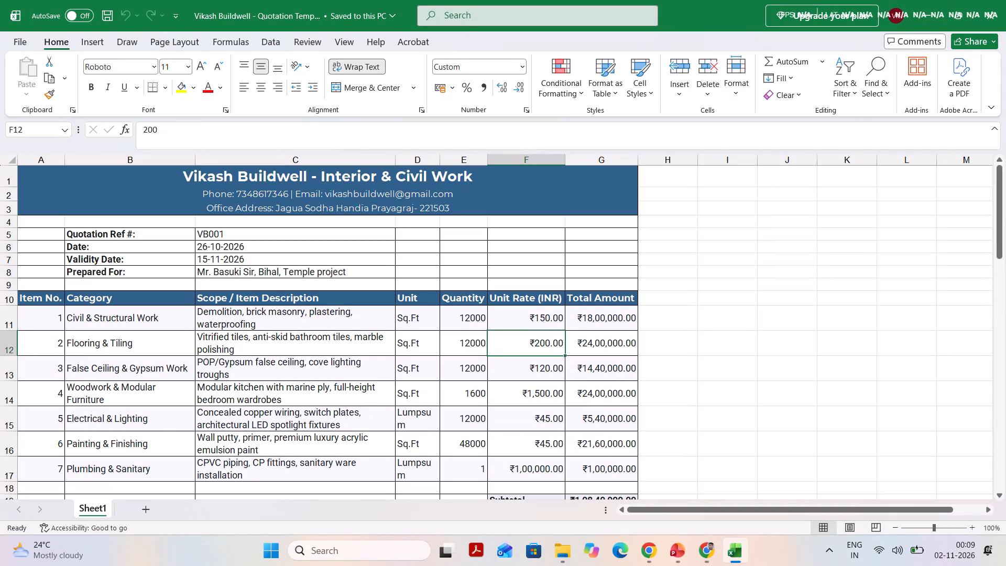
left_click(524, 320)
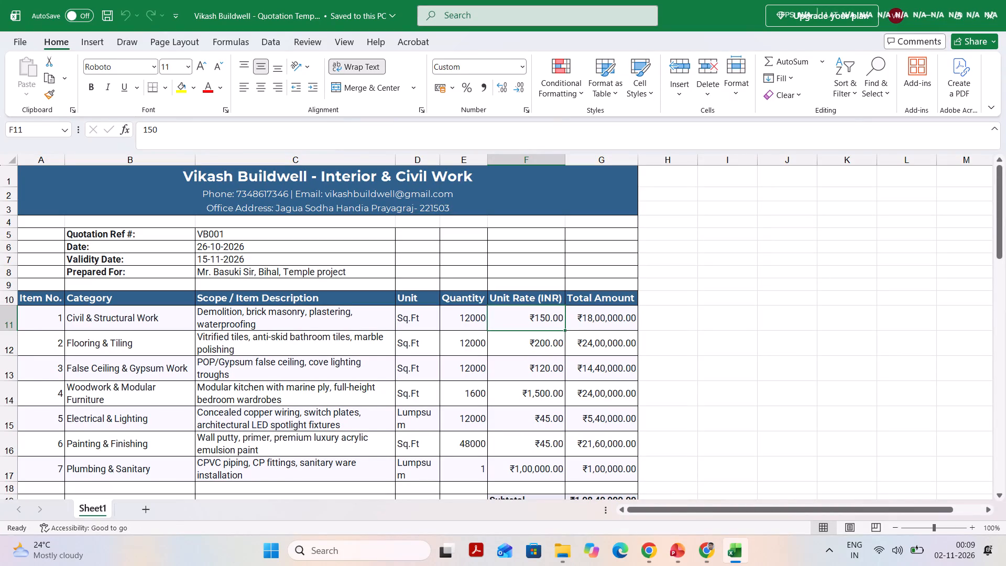
Rename the quotation sheet Sheet1 as "Without material rate".
right_click(97, 503)
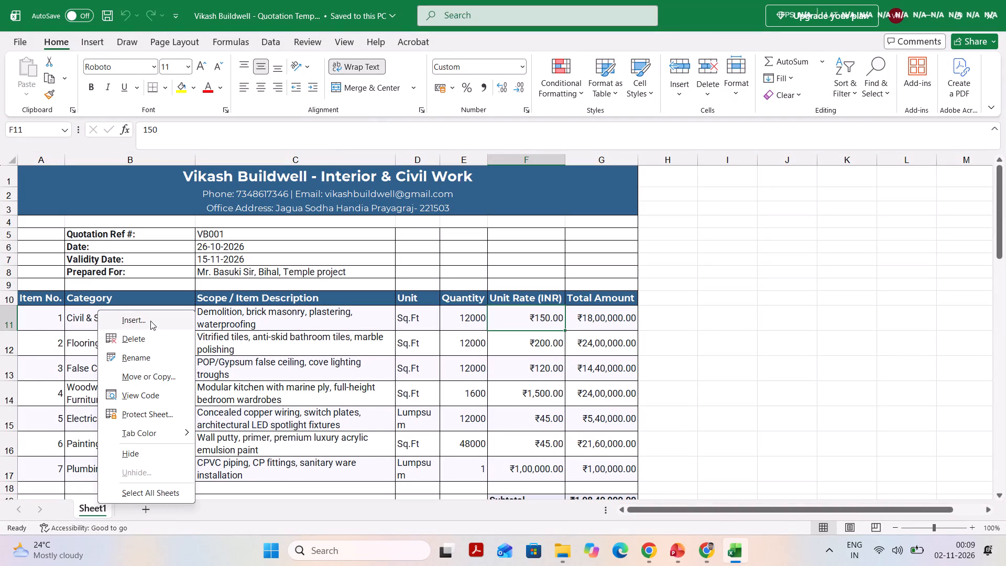
left_click(146, 356)
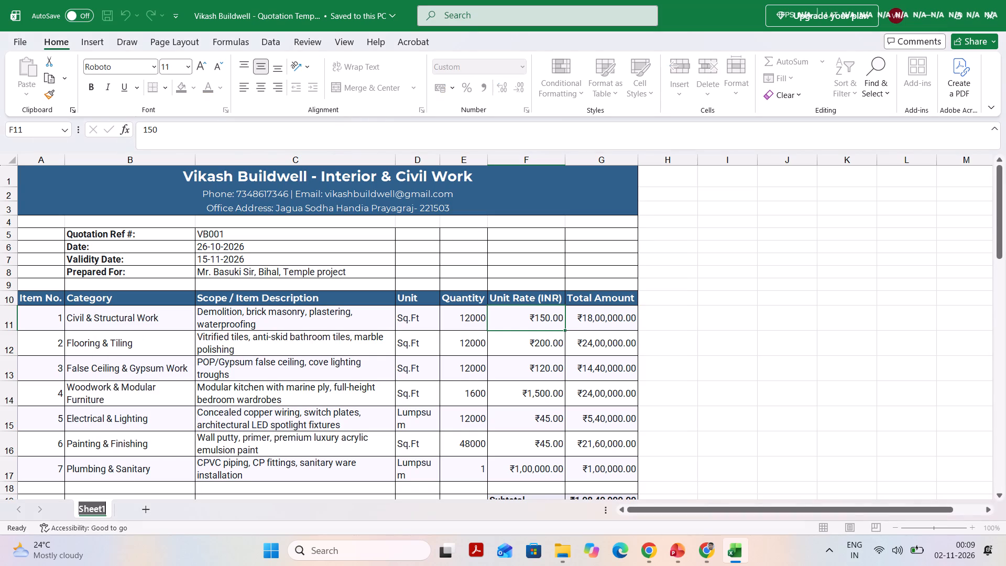
type("WIth material")
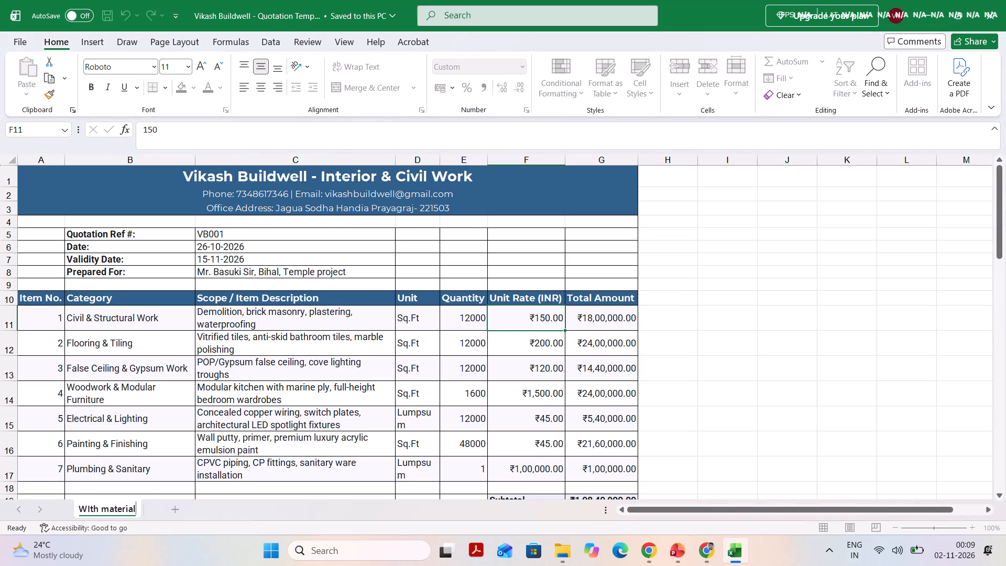
left_click(99, 508)
key("BackSpace")
key("BackSpace")
key("BackSpace")
type("ithou")
type("t")
key("space")
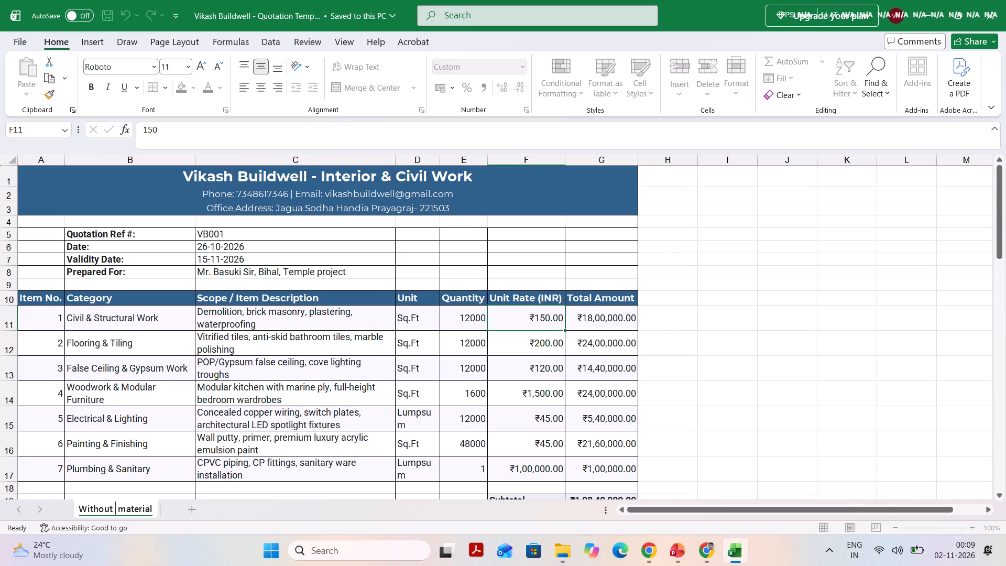
key("equal")
key("BackSpace")
key("BackSpace")
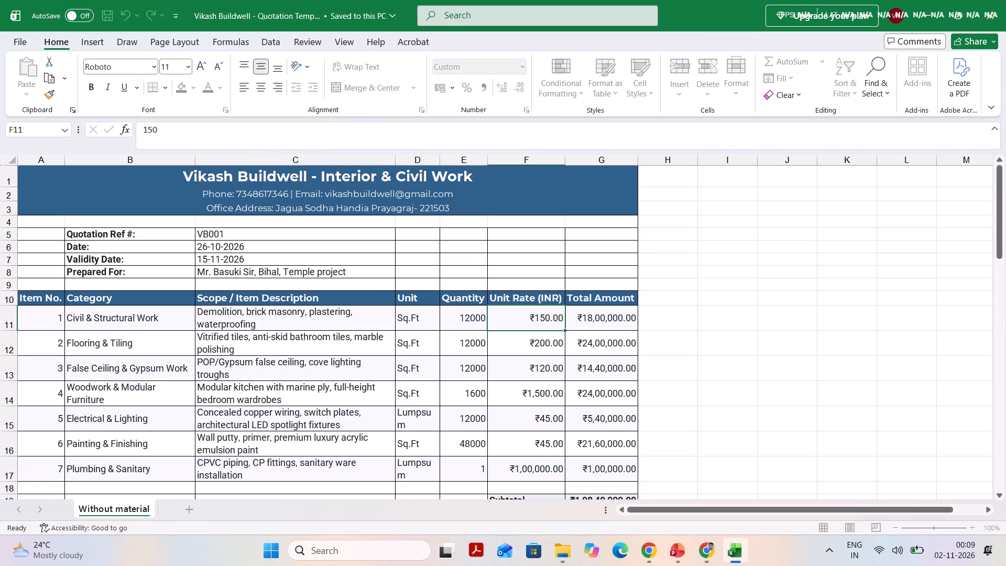
left_click(148, 506)
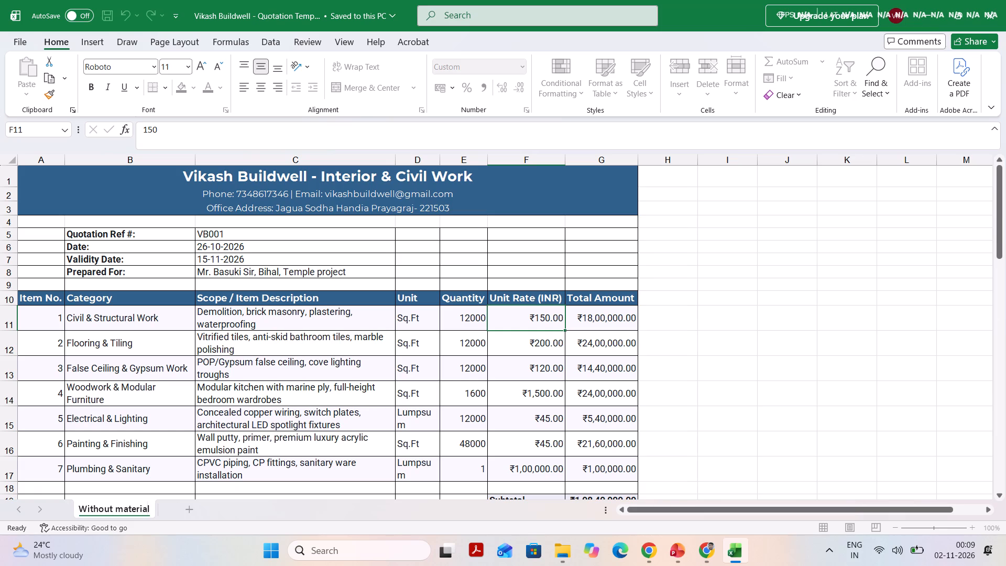
left_click(149, 507)
key("space")
type("rate")
key("Return")
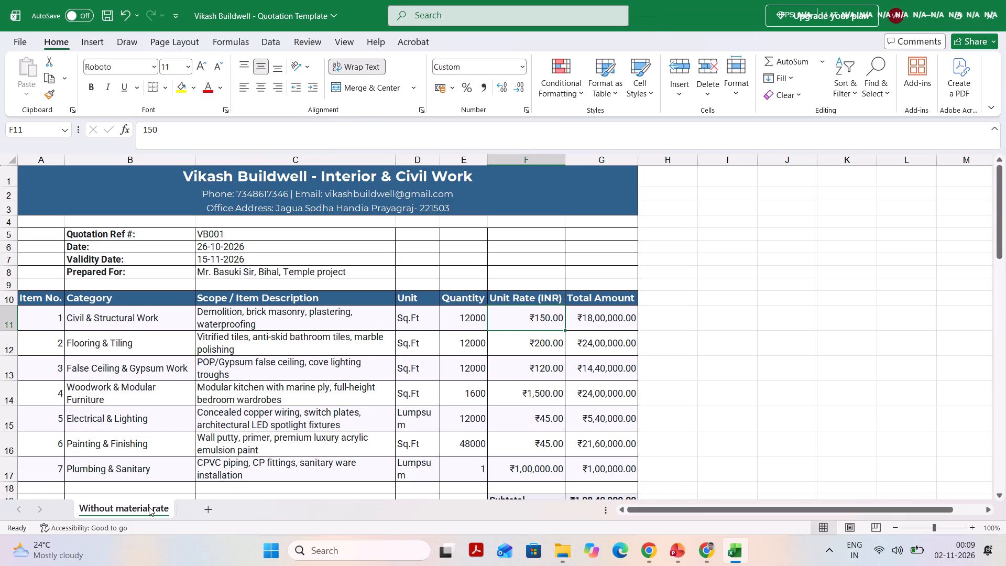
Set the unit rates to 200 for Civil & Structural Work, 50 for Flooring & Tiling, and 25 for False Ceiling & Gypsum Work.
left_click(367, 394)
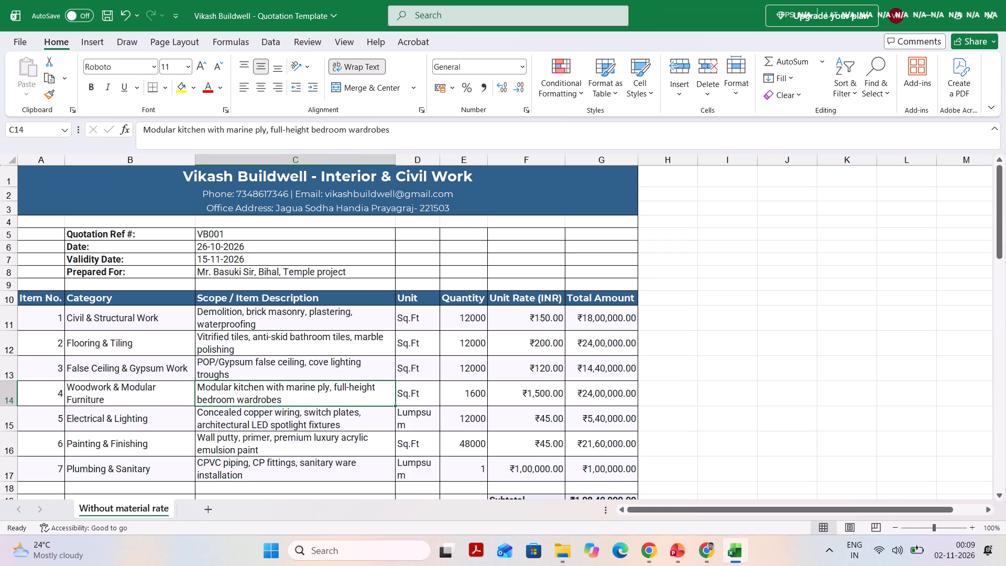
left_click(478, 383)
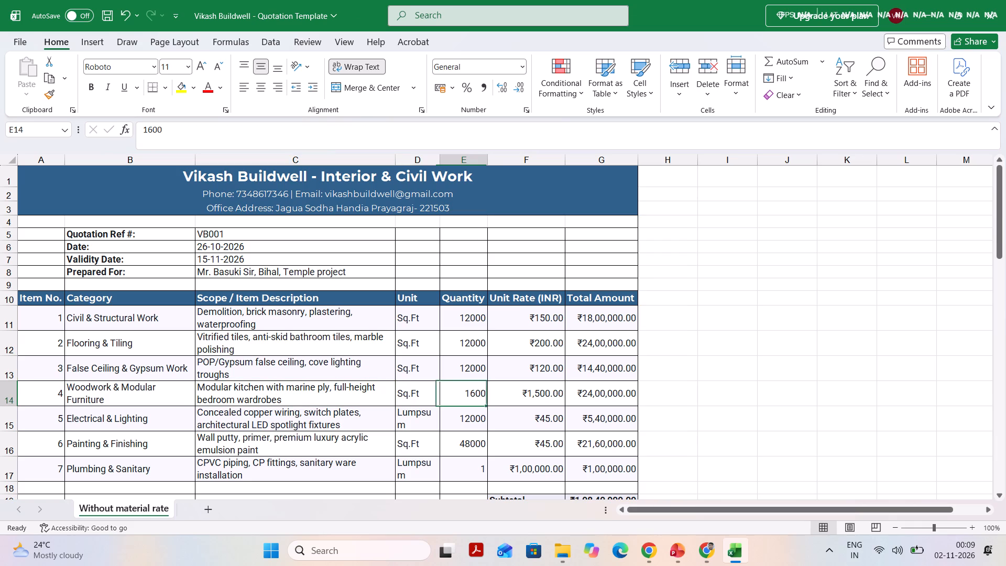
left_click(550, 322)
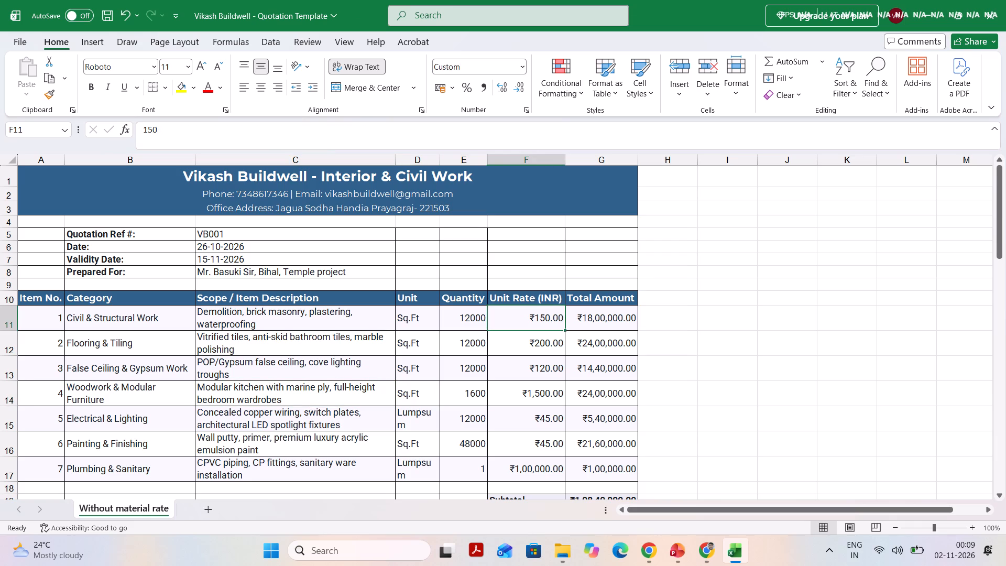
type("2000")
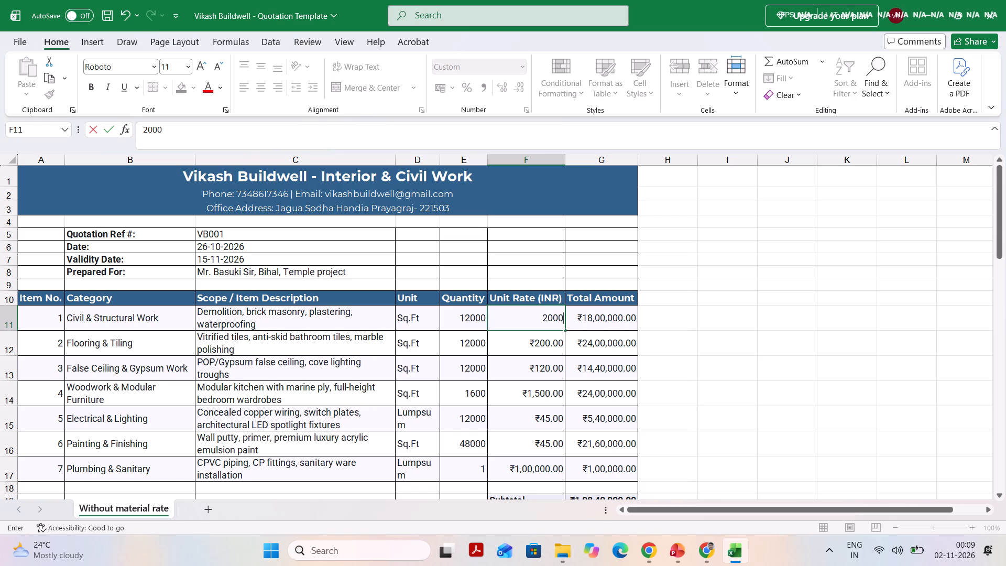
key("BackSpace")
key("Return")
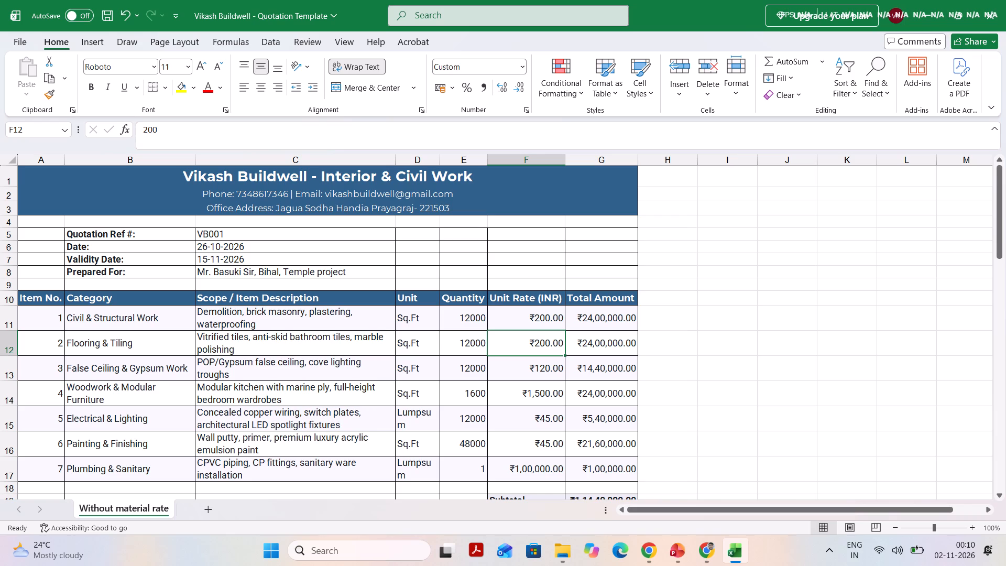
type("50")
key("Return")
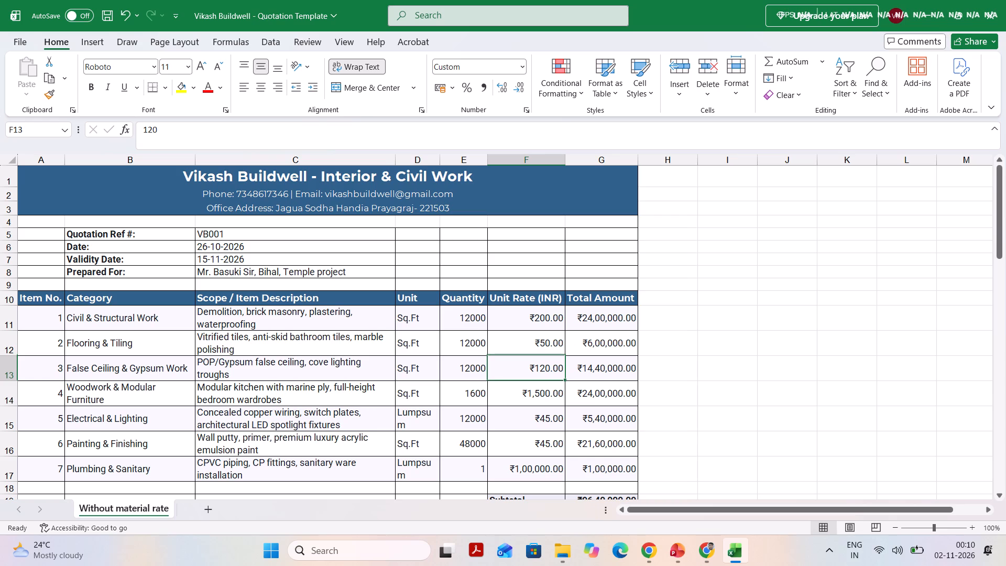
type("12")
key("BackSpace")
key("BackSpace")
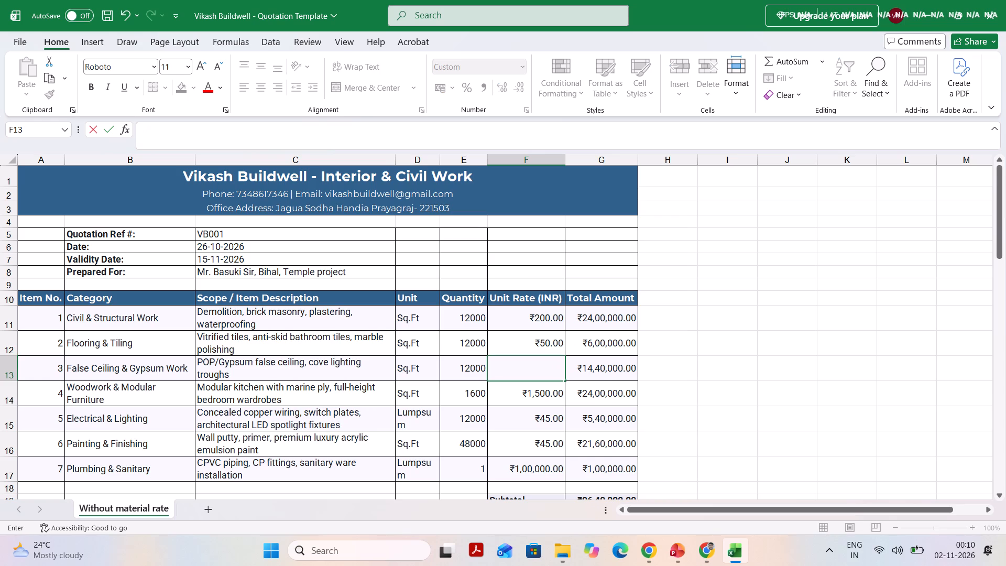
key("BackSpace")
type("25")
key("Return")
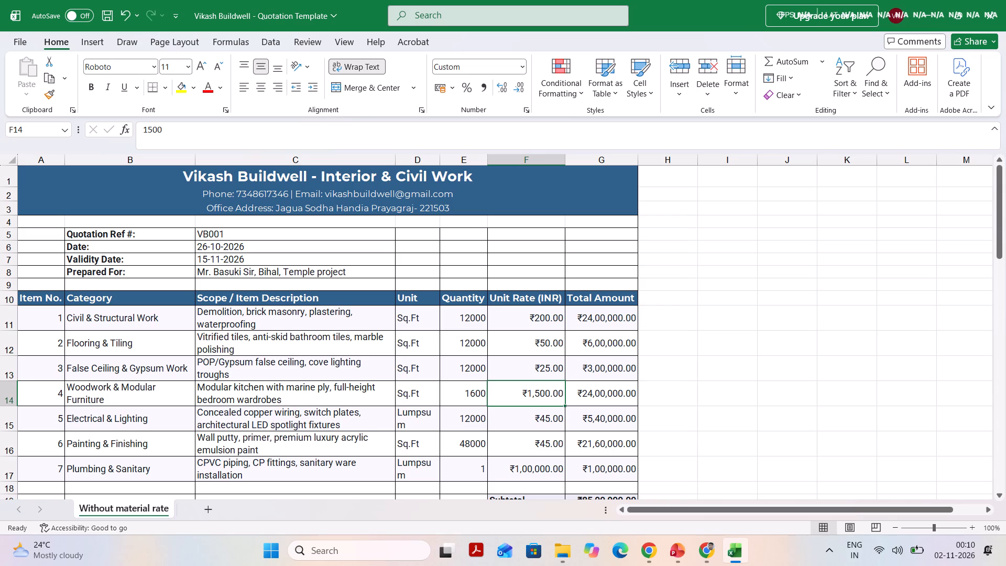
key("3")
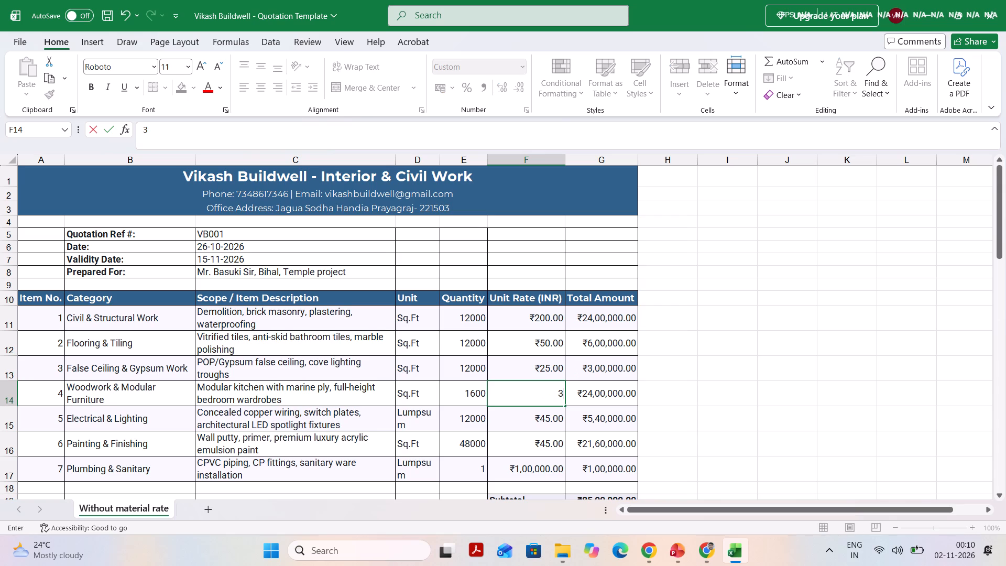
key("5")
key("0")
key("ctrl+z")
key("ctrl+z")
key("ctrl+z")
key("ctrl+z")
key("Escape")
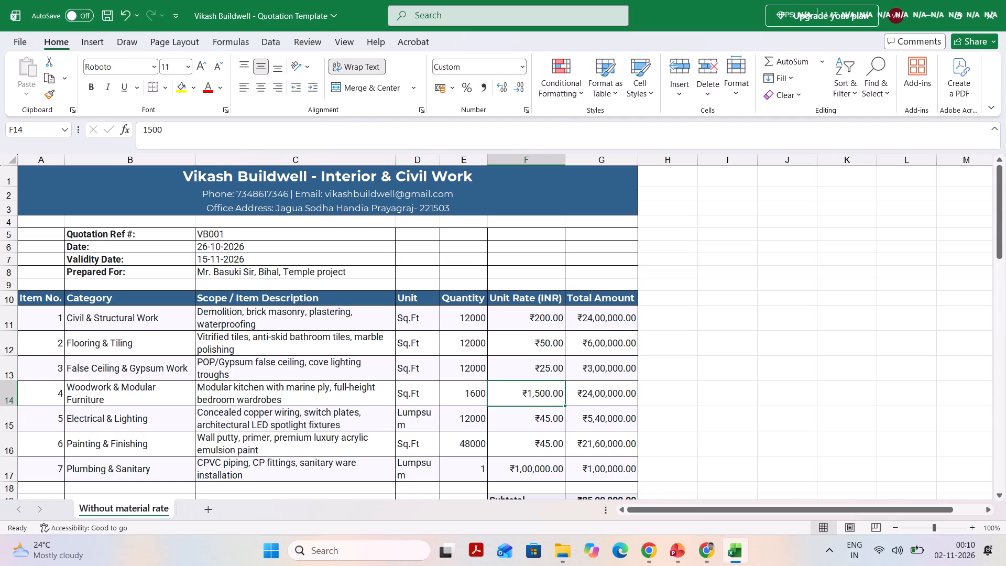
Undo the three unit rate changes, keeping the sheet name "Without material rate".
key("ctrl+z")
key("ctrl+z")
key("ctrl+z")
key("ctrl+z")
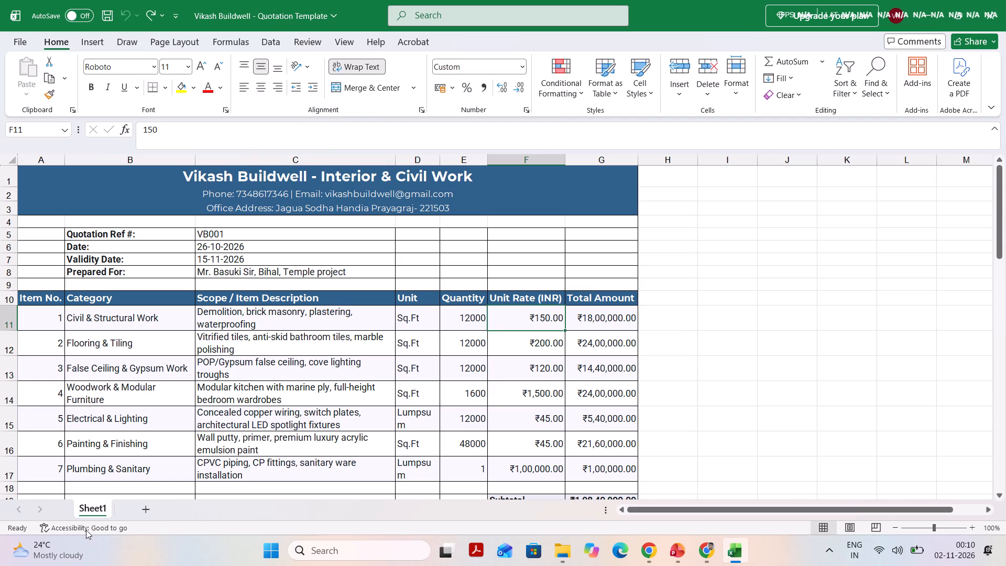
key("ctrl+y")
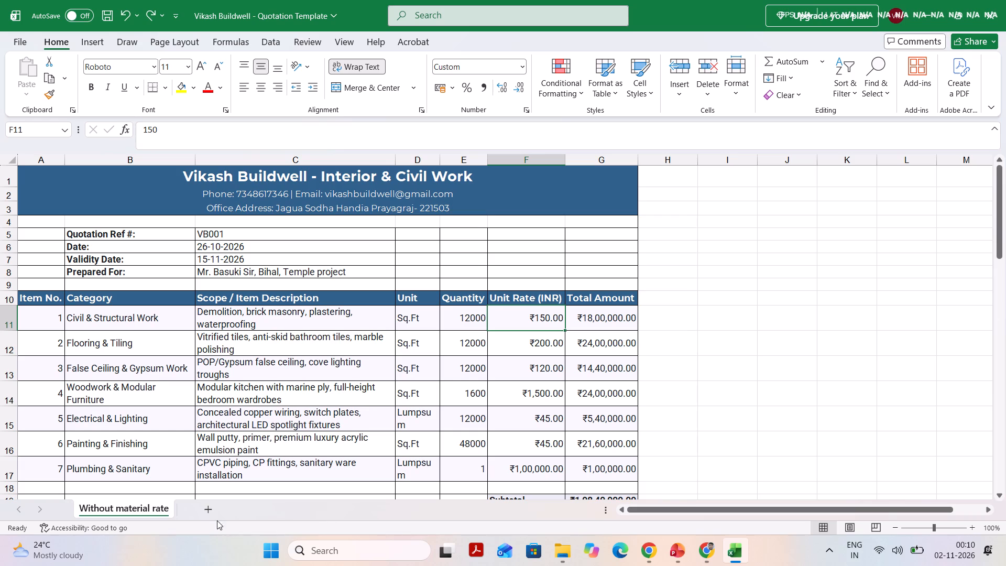
Add a new sheet named "With material rate" and return to the "Without material rate" sheet.
left_click(207, 509)
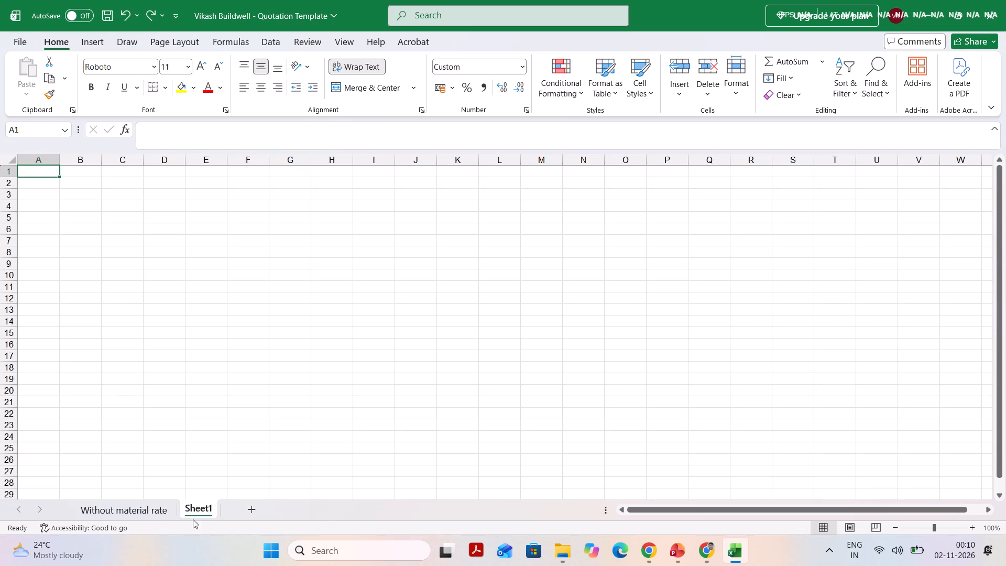
left_click(192, 505)
right_click(192, 505)
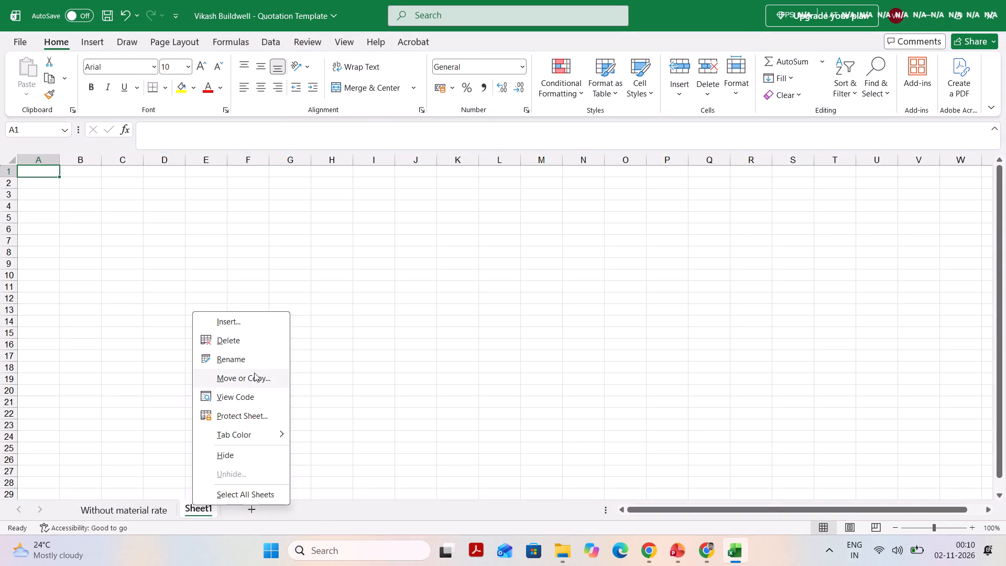
left_click(240, 356)
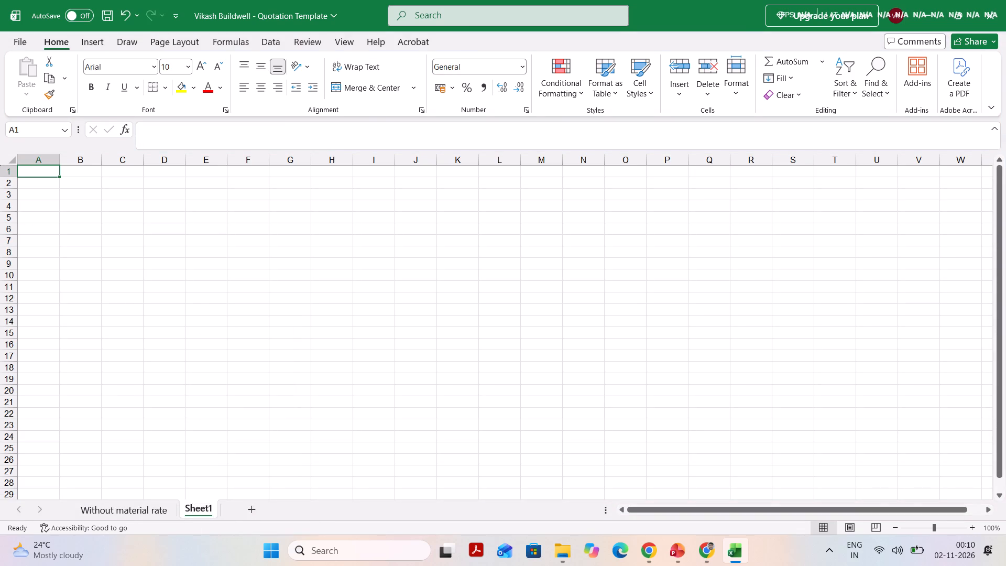
type("With")
key("space")
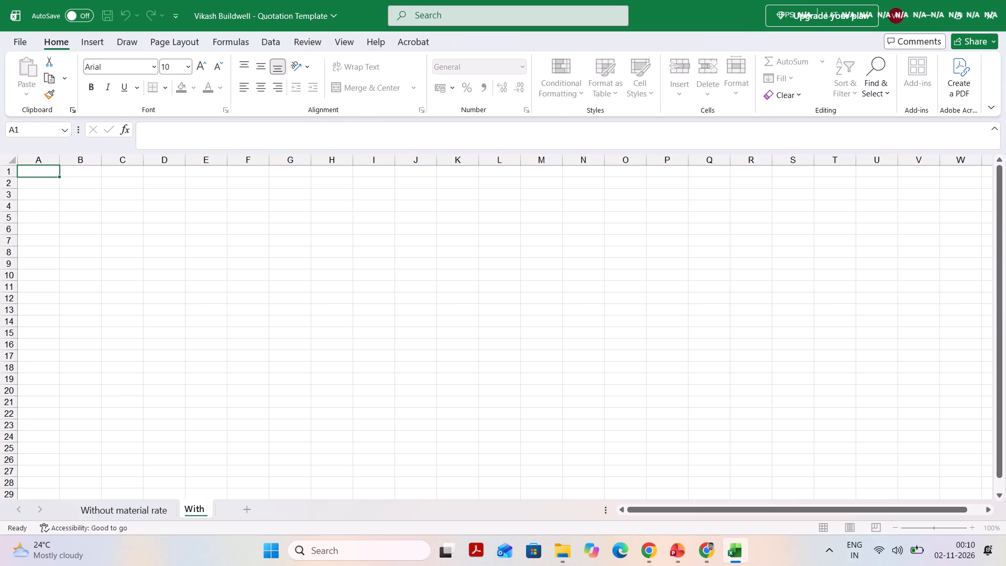
type("material rate")
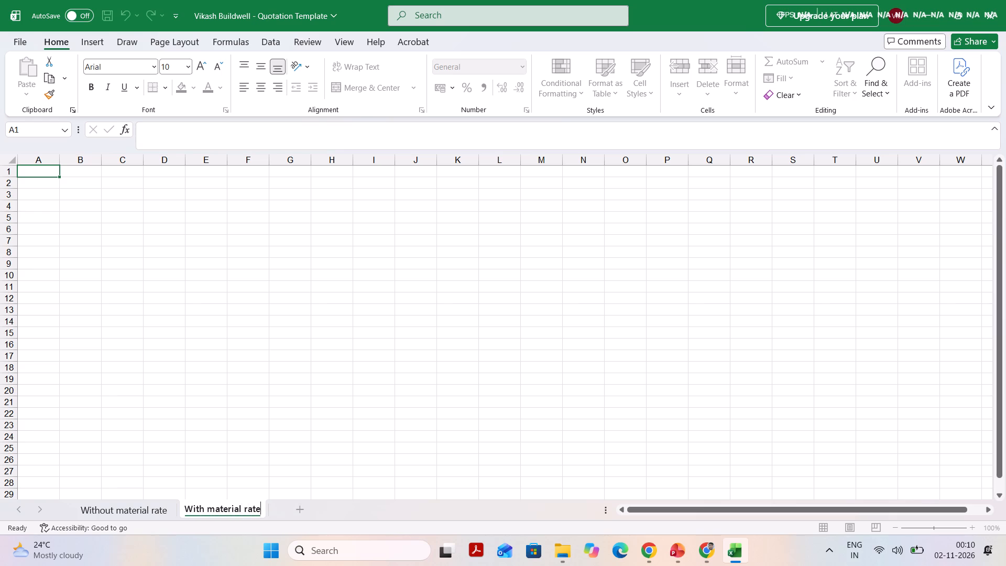
left_click(127, 501)
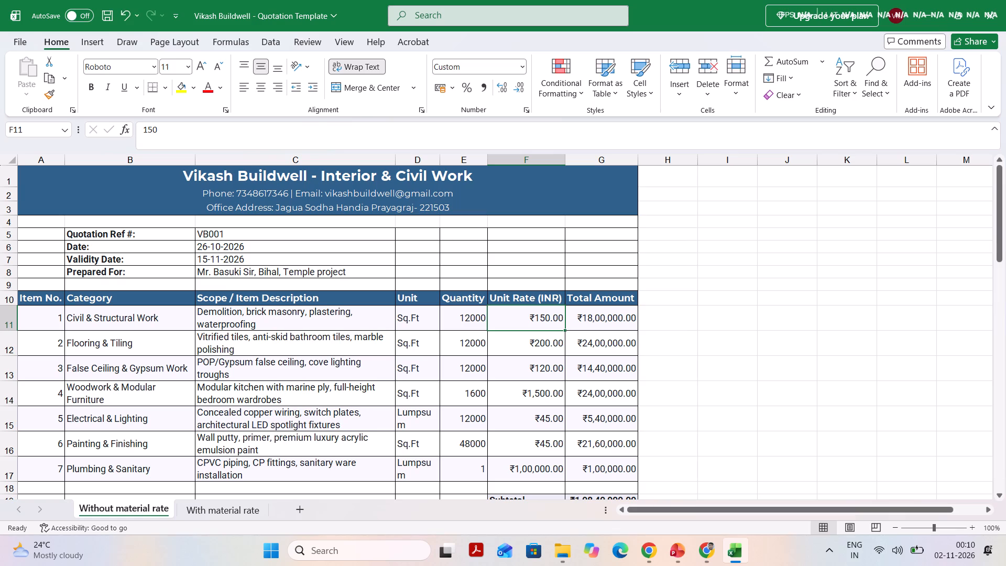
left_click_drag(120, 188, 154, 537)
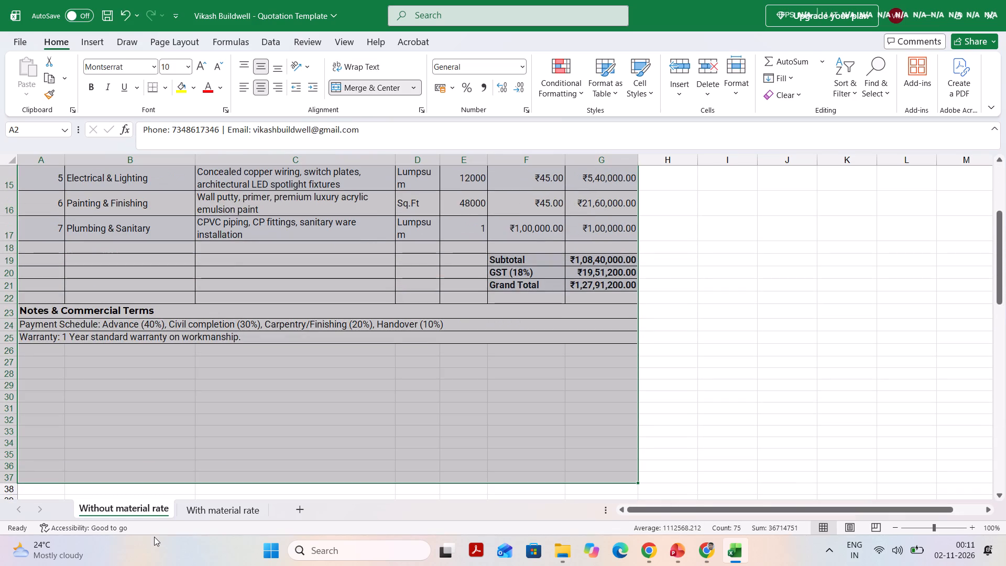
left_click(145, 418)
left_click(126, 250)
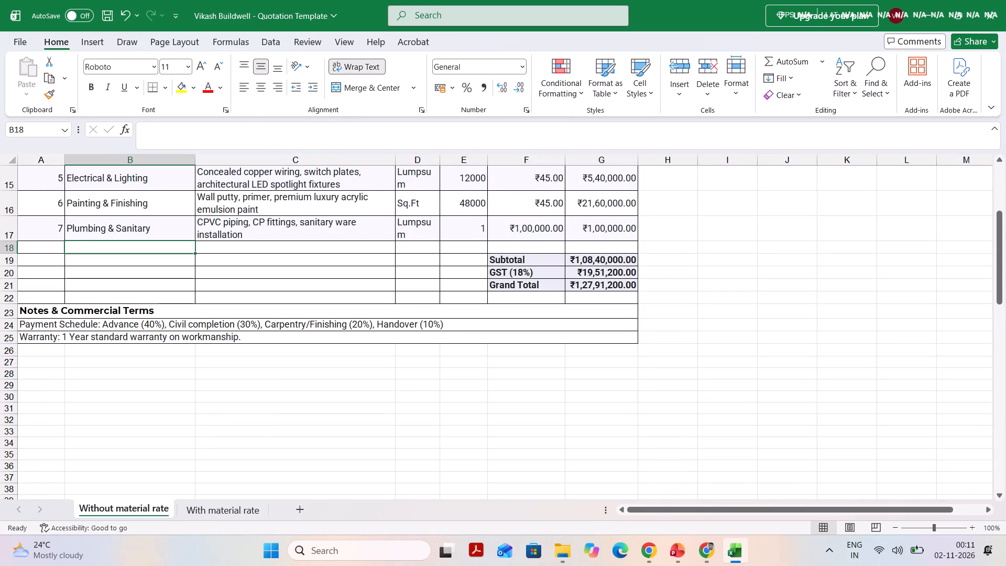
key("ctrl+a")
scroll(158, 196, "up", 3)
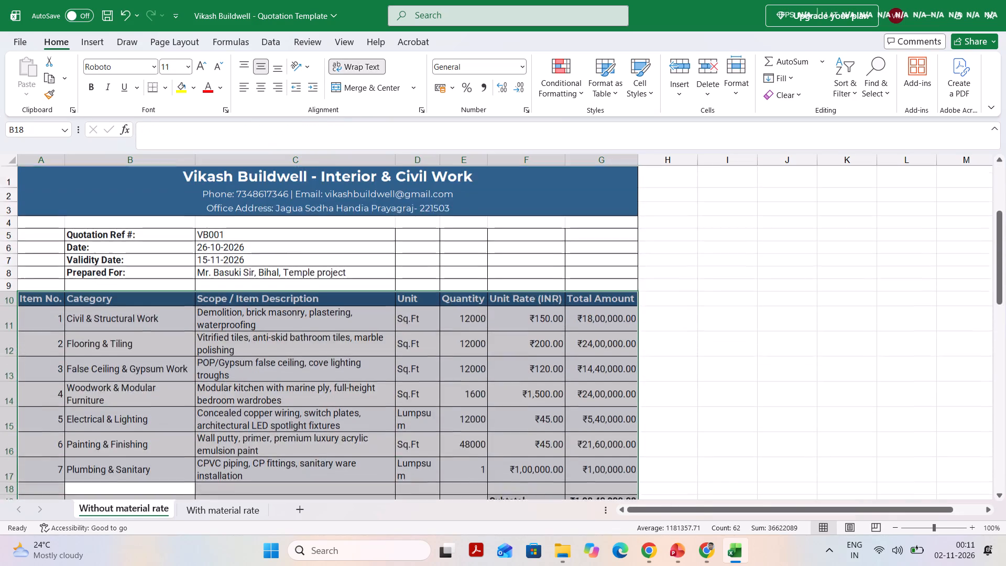
Copy the whole quotation, A1 to G26, from the "Without material rate" sheet into A1 of "With material rate", keeping the source column widths.
left_click(120, 184)
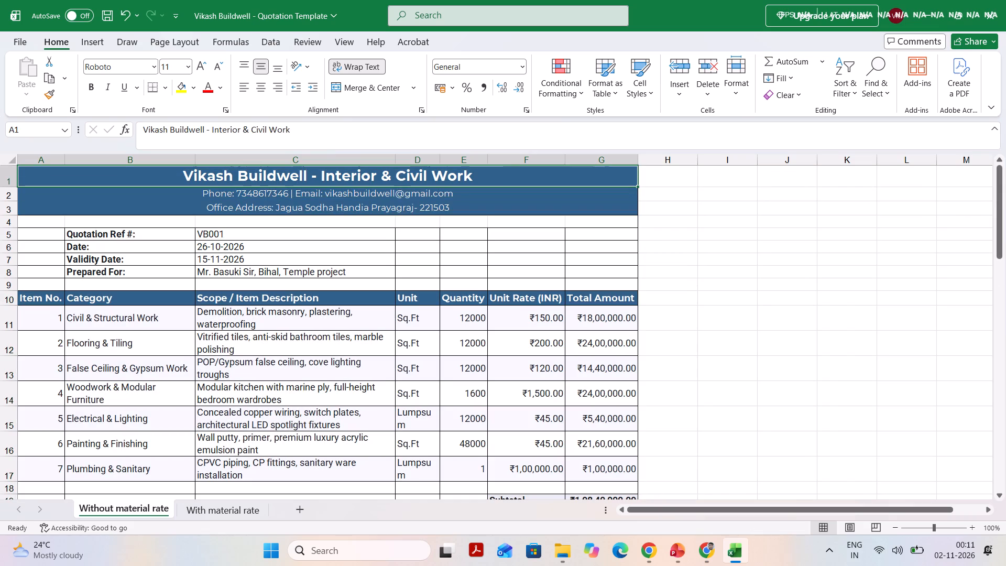
left_click_drag(122, 176, 144, 565)
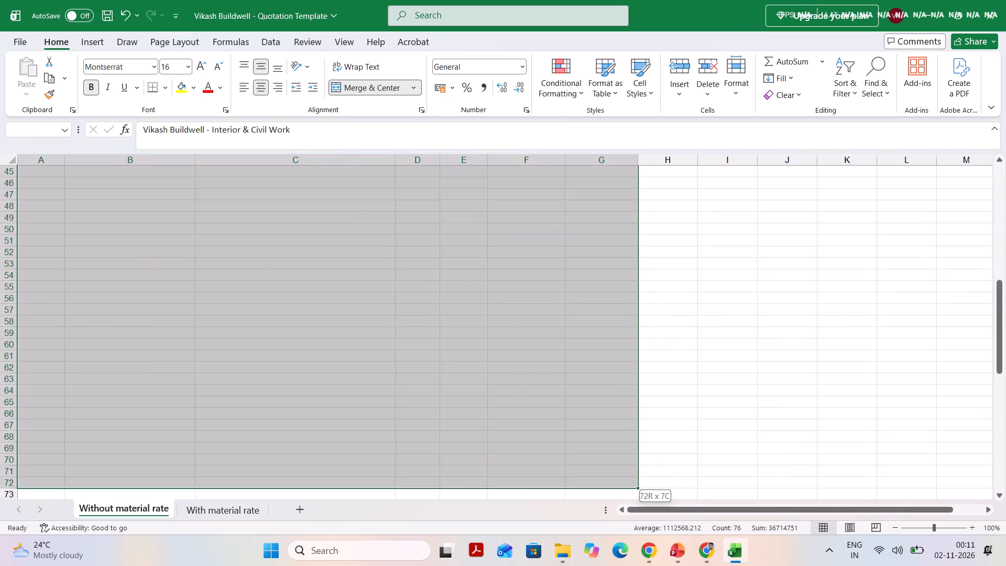
left_click_drag(144, 565, 153, 164)
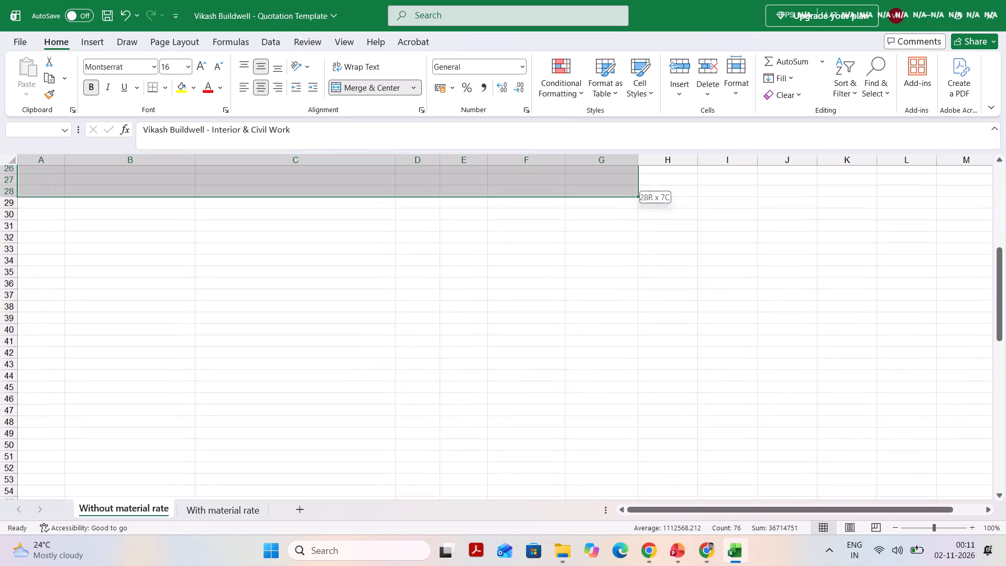
left_click_drag(153, 164, 95, 275)
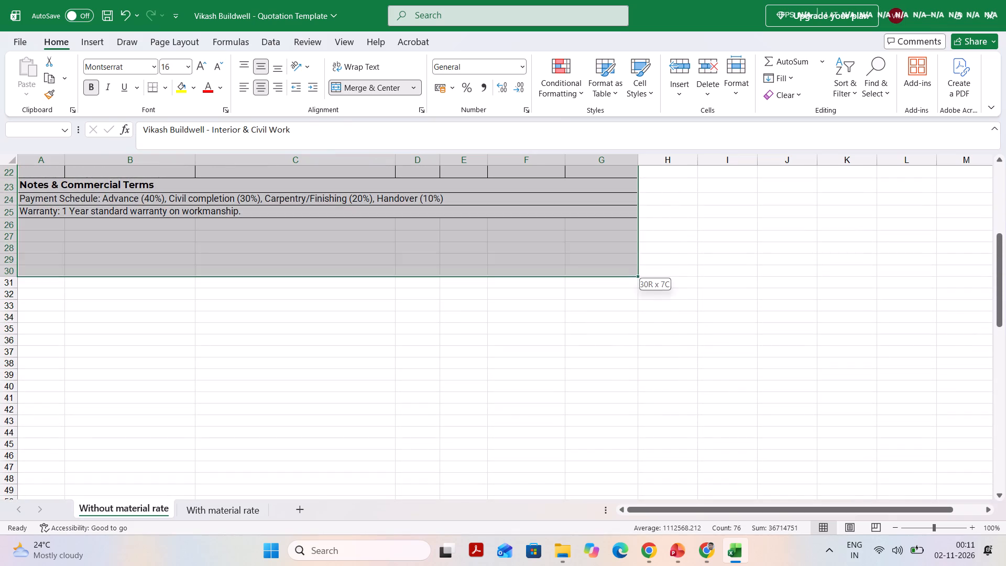
left_click_drag(95, 275, 84, 223)
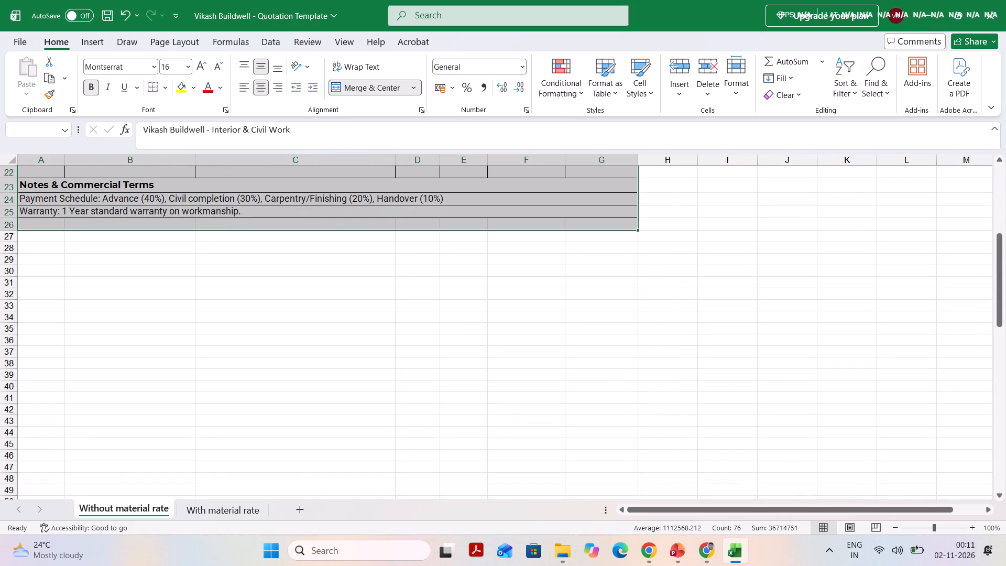
key("ctrl+c")
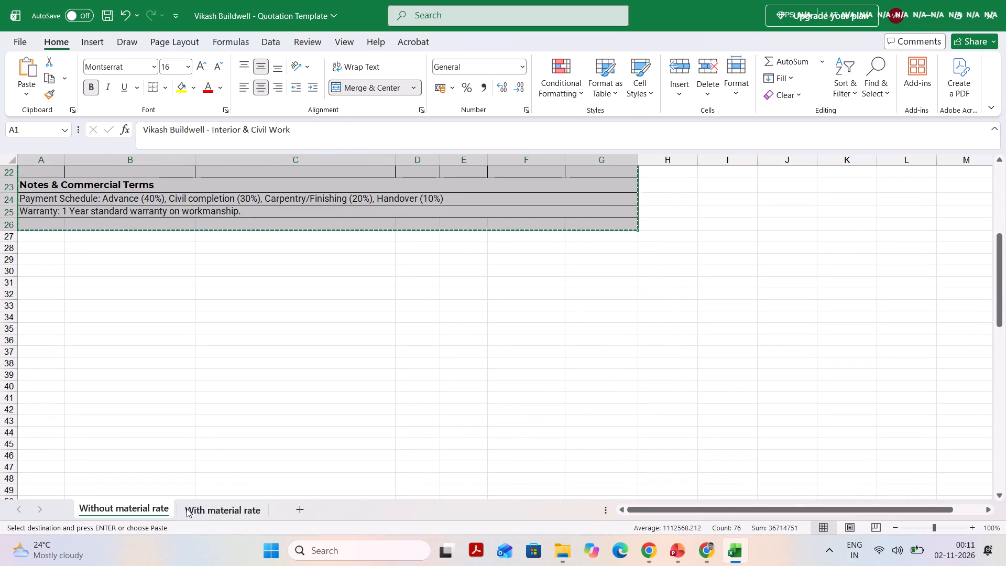
left_click(190, 507)
scroll(35, 225, "up", 3)
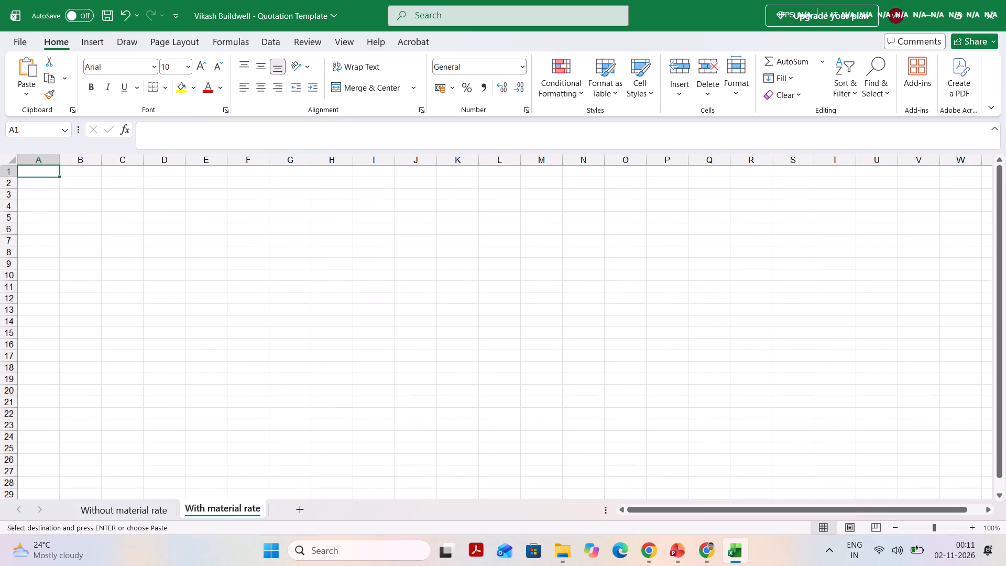
key("ctrl+v")
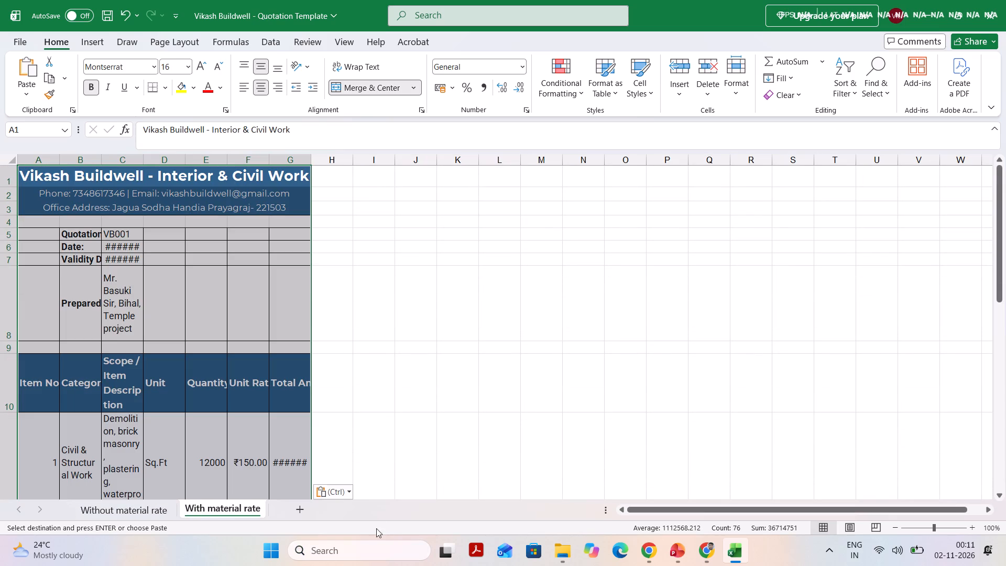
left_click(347, 486)
left_click(338, 384)
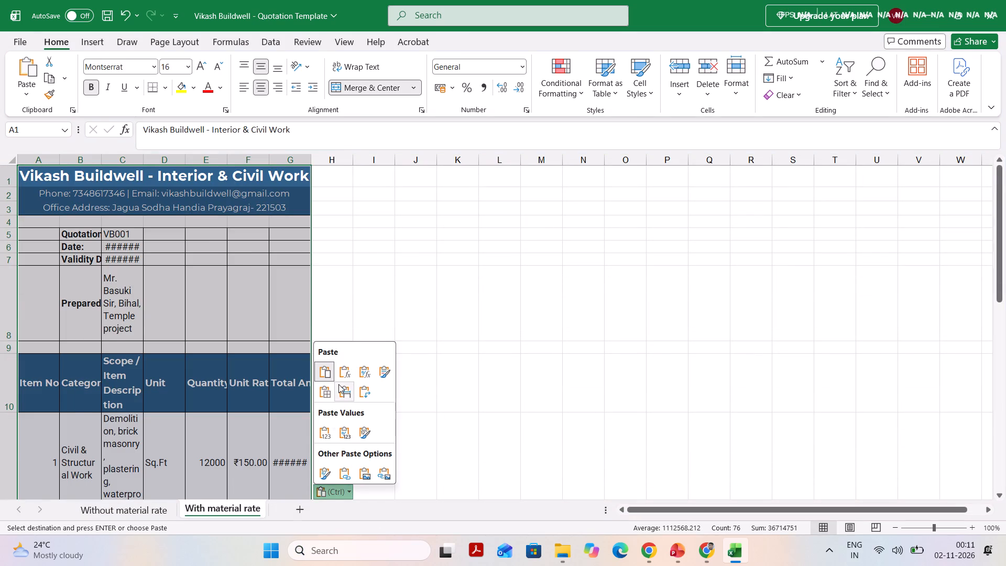
left_click(374, 423)
scroll(374, 423, "up", 1)
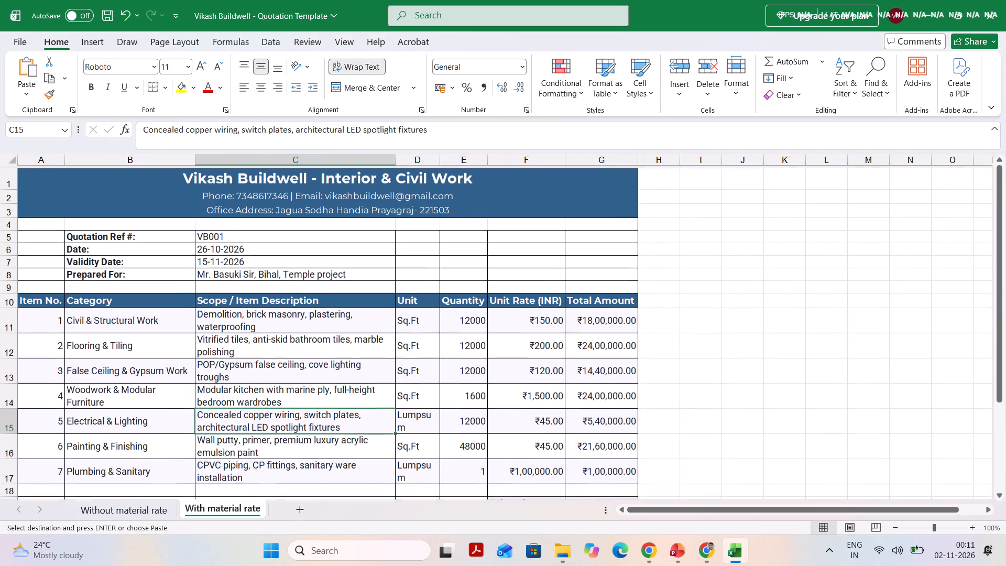
scroll(453, 411, "down", 1)
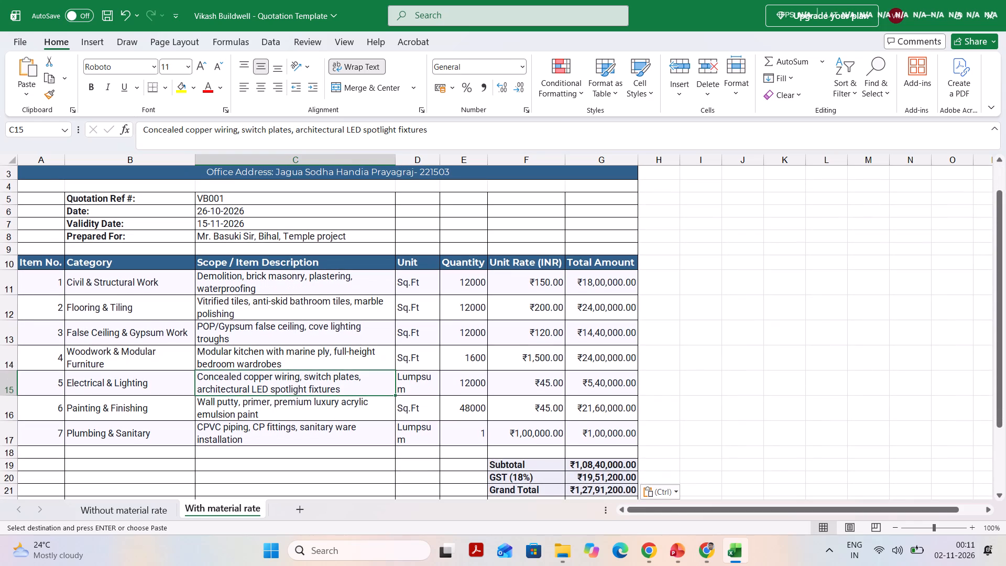
On the "Without material rate" sheet, set the unit rate for Civil & Structural Work to 180.
left_click(124, 516)
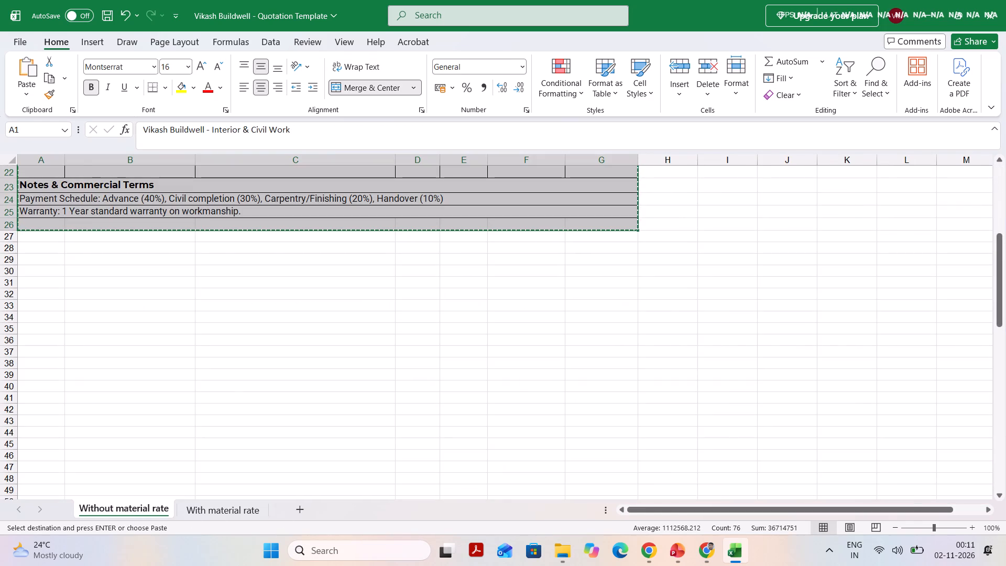
scroll(480, 303, "up", 5)
key("Escape")
key("Escape")
key("Escape")
key("Escape")
left_click(578, 340)
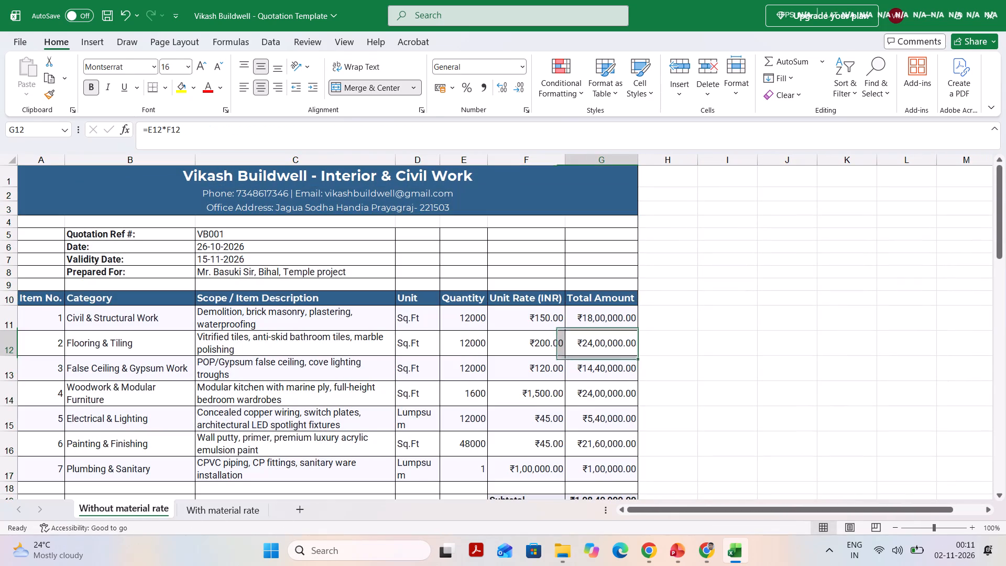
left_click(545, 324)
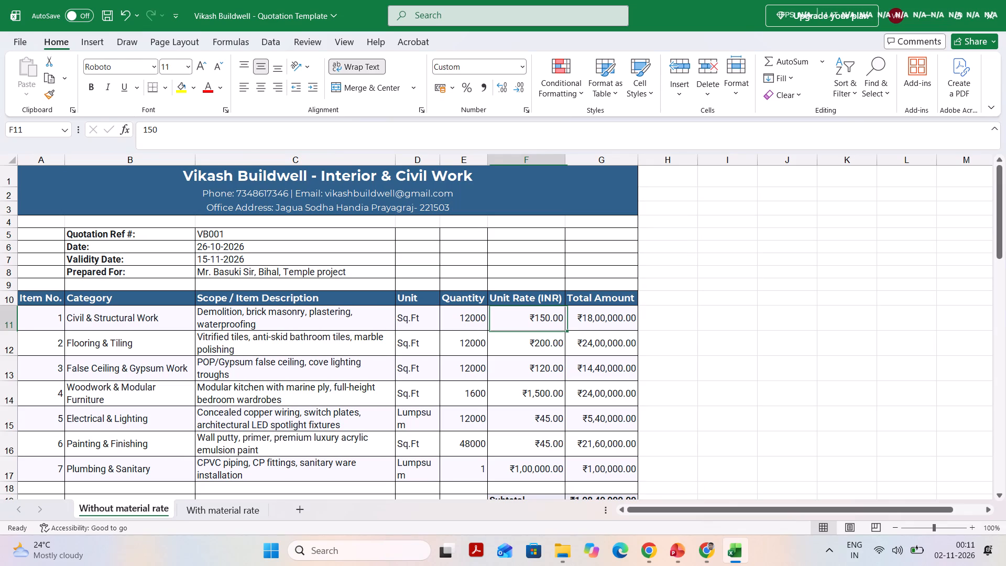
type("320")
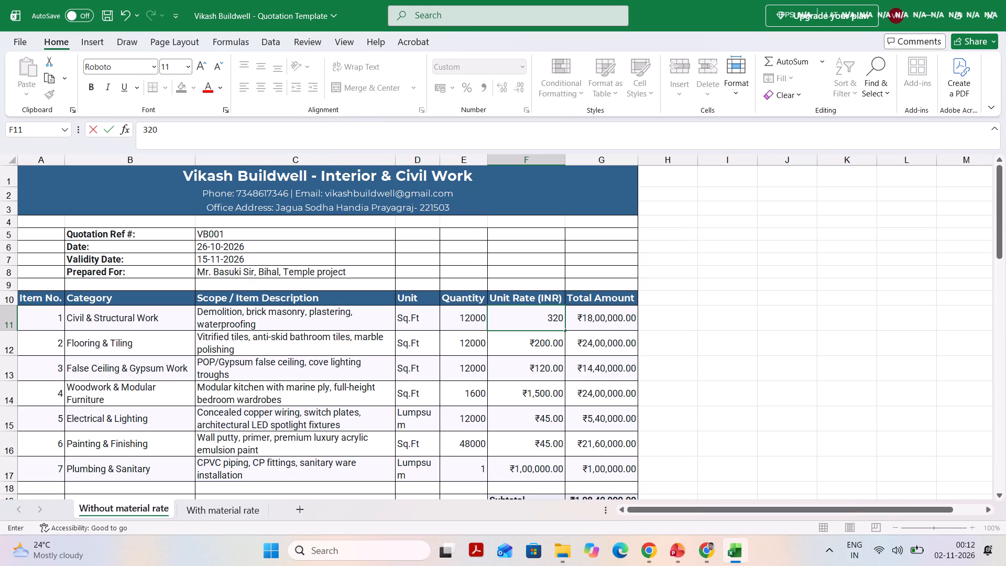
key("BackSpace")
key("BackSpace")
key("BackSpace")
type("180")
key("Return")
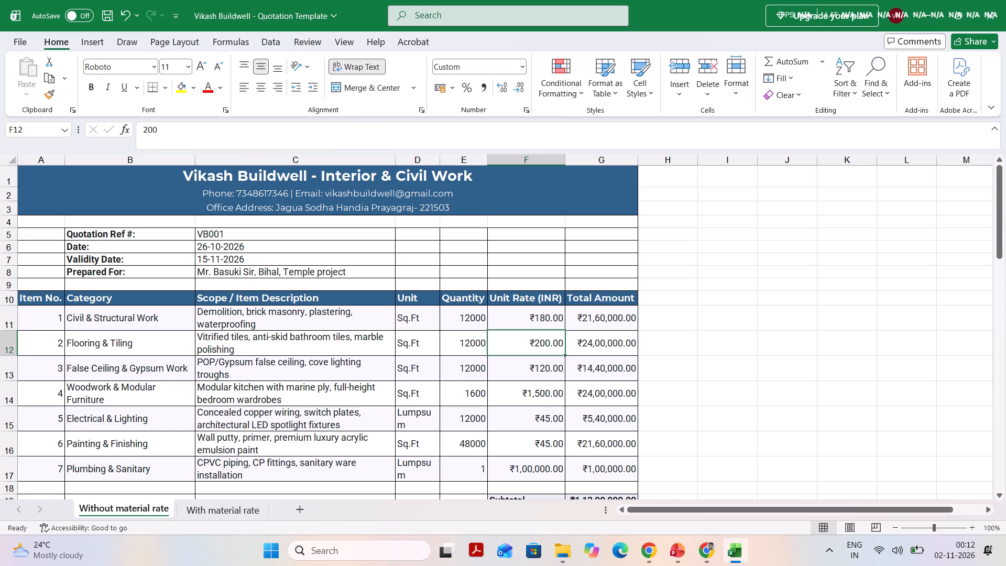
Set the unit rates: Flooring & Tiling 50, False Ceiling & Gypsum Work 25, Woodwork & Modular Furniture 400, Electrical & Lighting 45.
type("50")
key("Return")
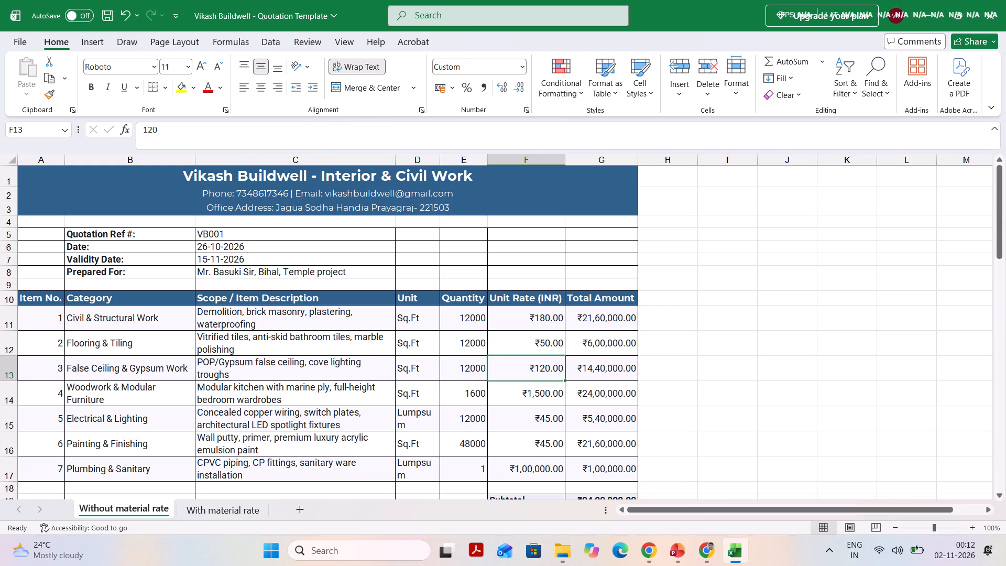
type("25")
key("Return")
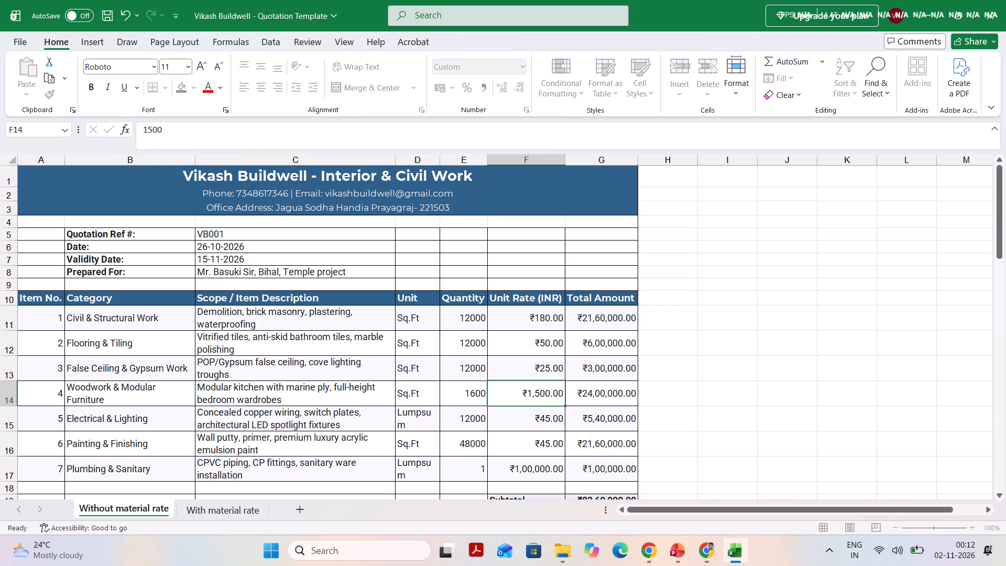
type("4000")
key("BackSpace")
key("Return")
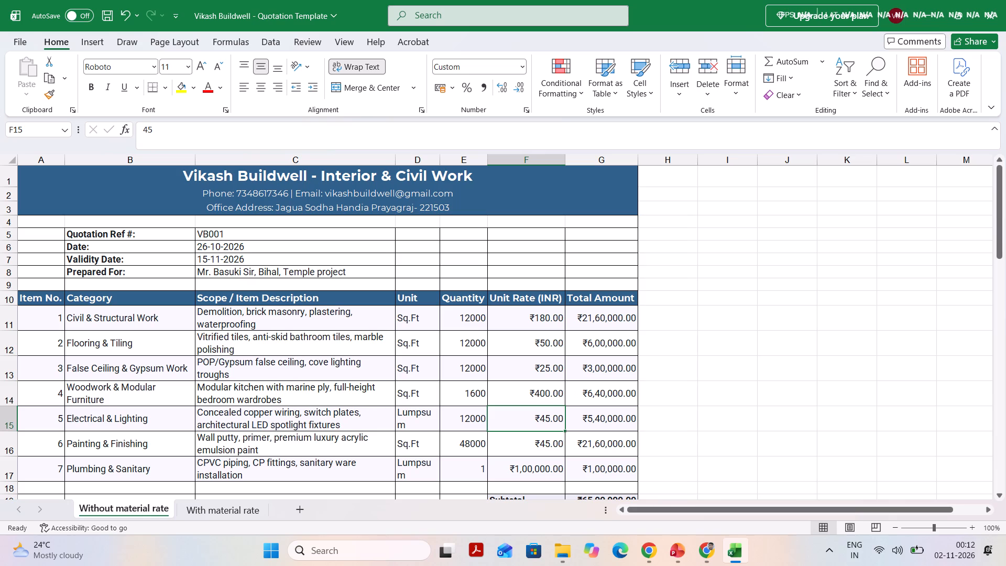
type("45")
key("Return")
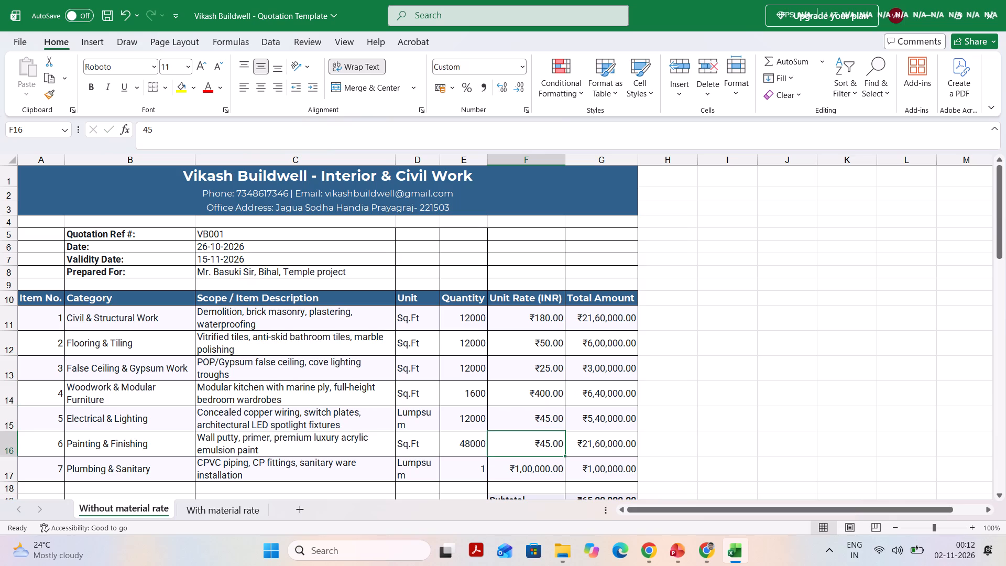
key("Return")
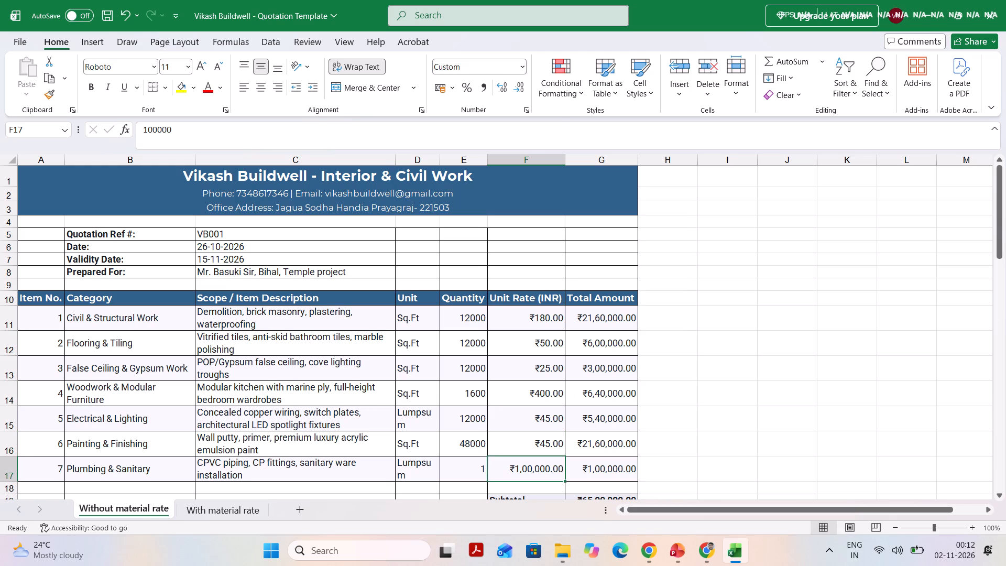
Check the totals and notes below the items on the "Without material rate" sheet and save the workbook.
scroll(545, 324, "down", 2)
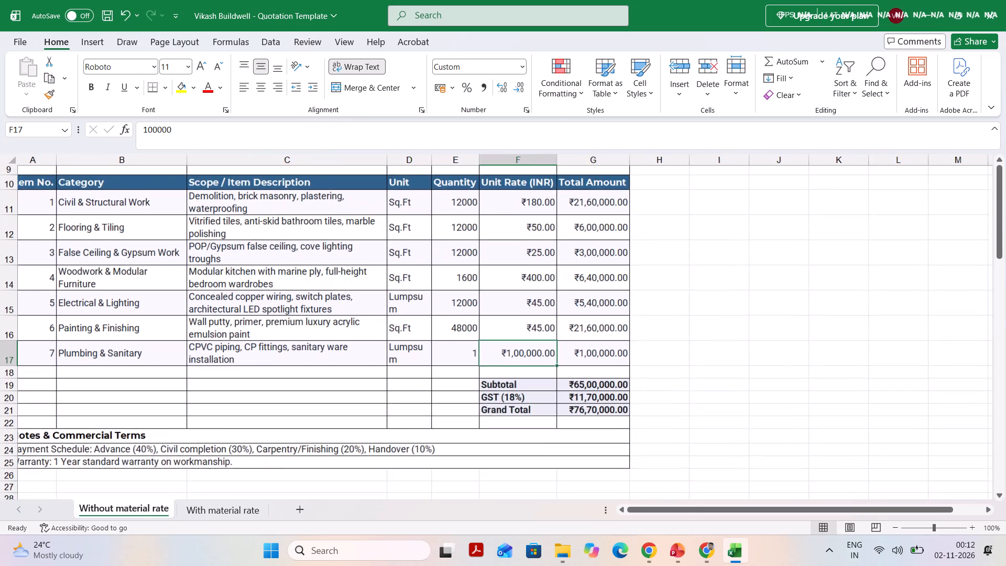
scroll(545, 324, "right", 1)
scroll(552, 240, "down", 2)
scroll(552, 240, "up", 1)
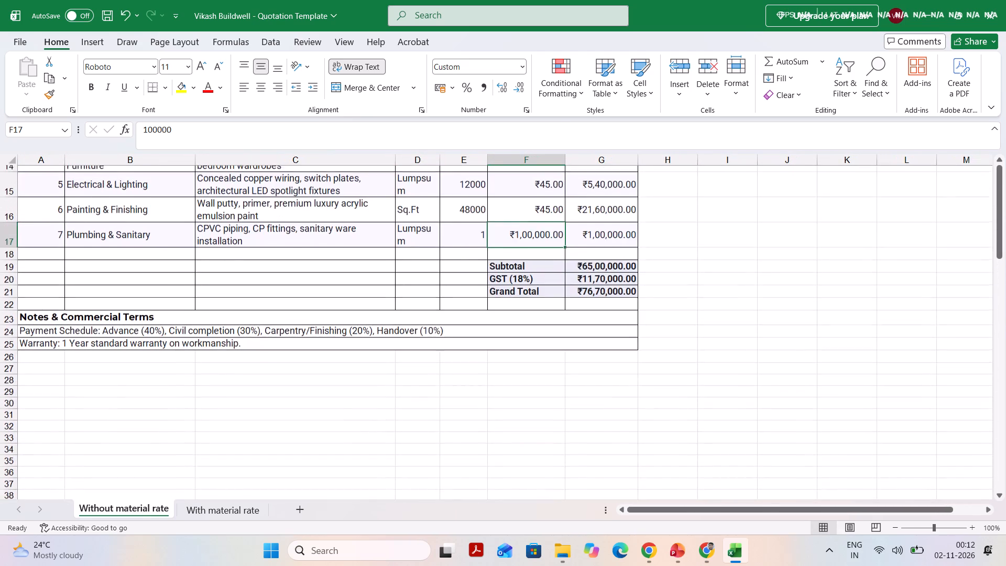
scroll(552, 240, "up", 1)
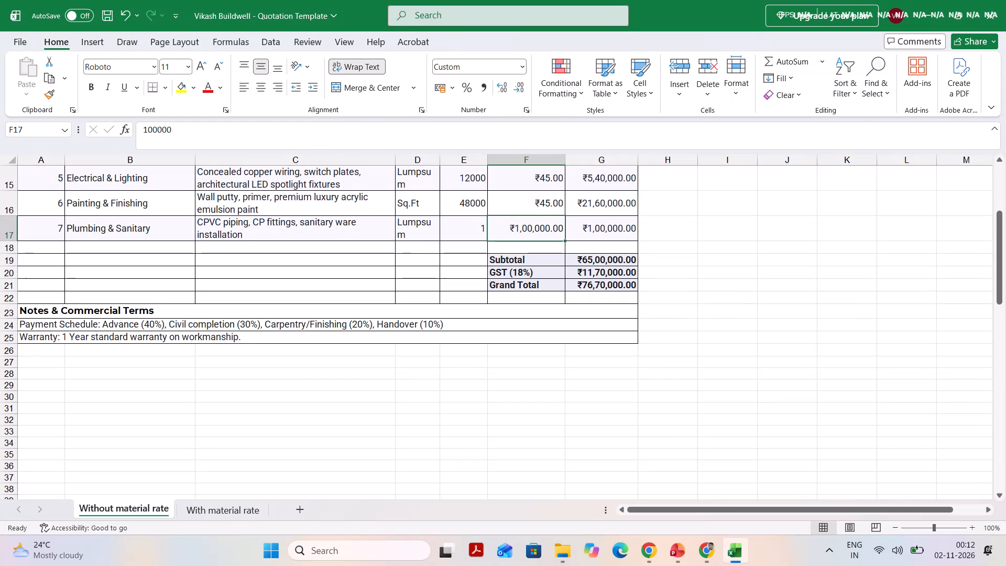
key("ctrl+s")
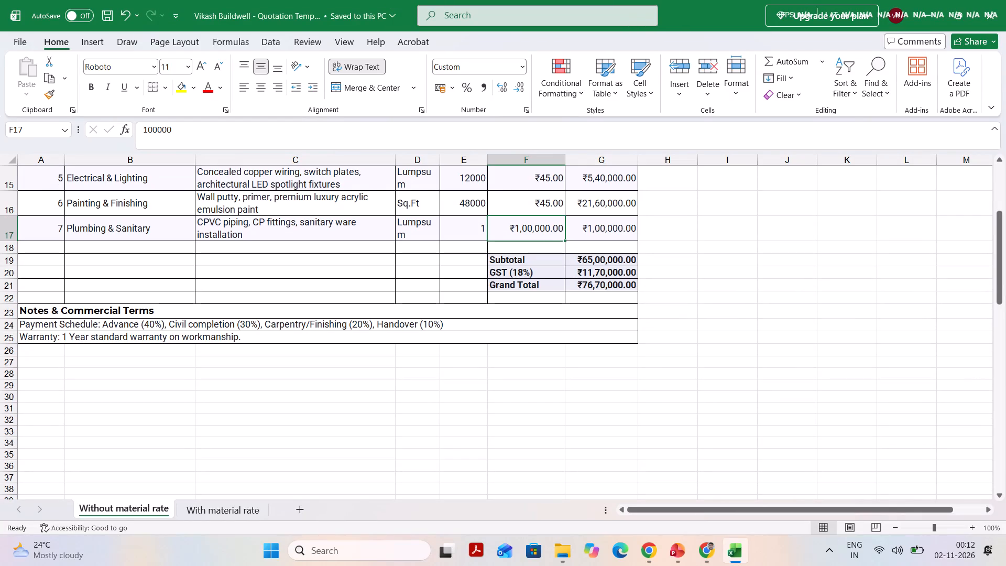
Review the quotation on the "With material rate" sheet, from the company header through the item rates to the totals.
left_click(224, 506)
scroll(224, 506, "up", 3)
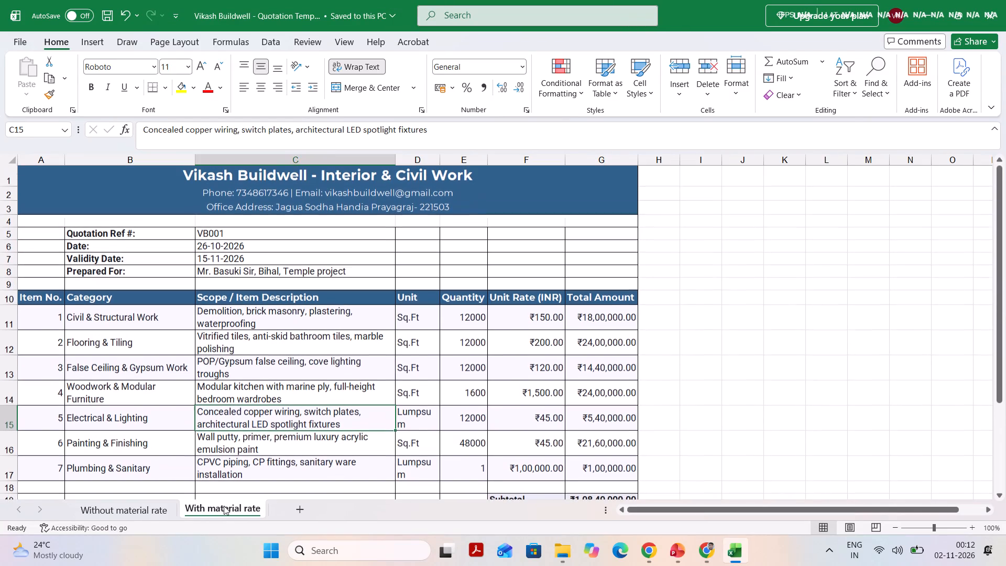
scroll(253, 362, "up", 1)
left_click(253, 362)
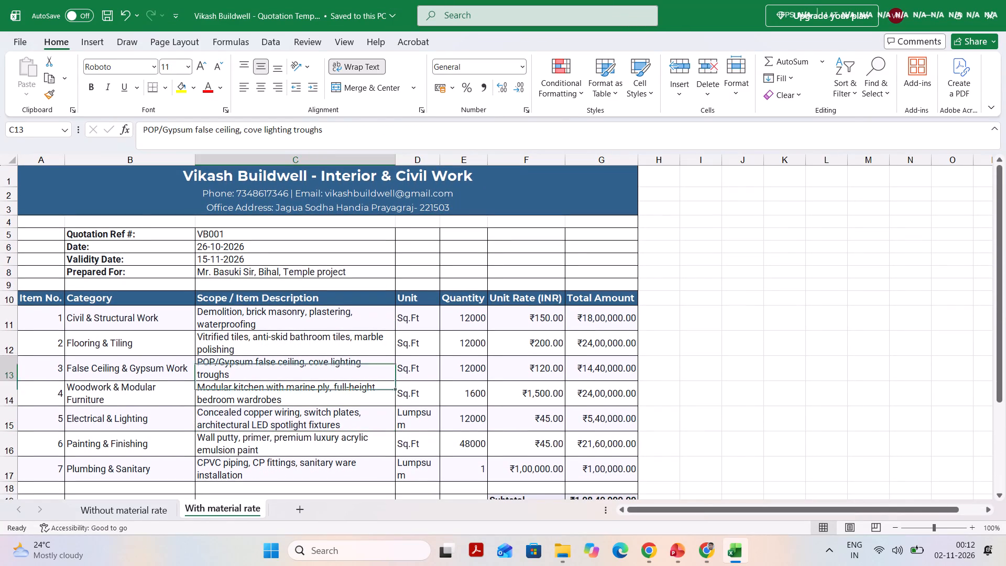
scroll(399, 398, "up", 1)
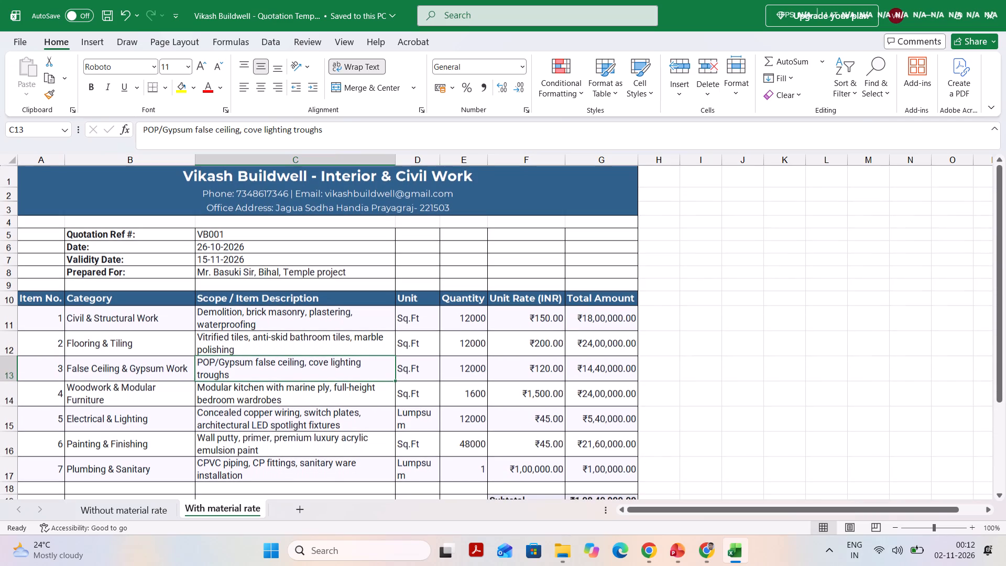
left_click_drag(145, 178, 218, 558)
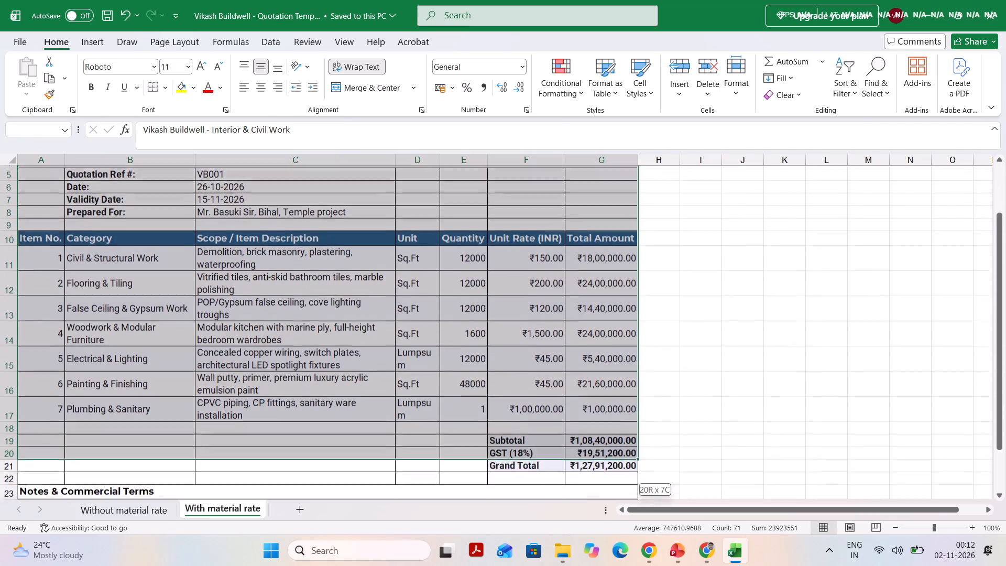
left_click_drag(218, 558, 209, 411)
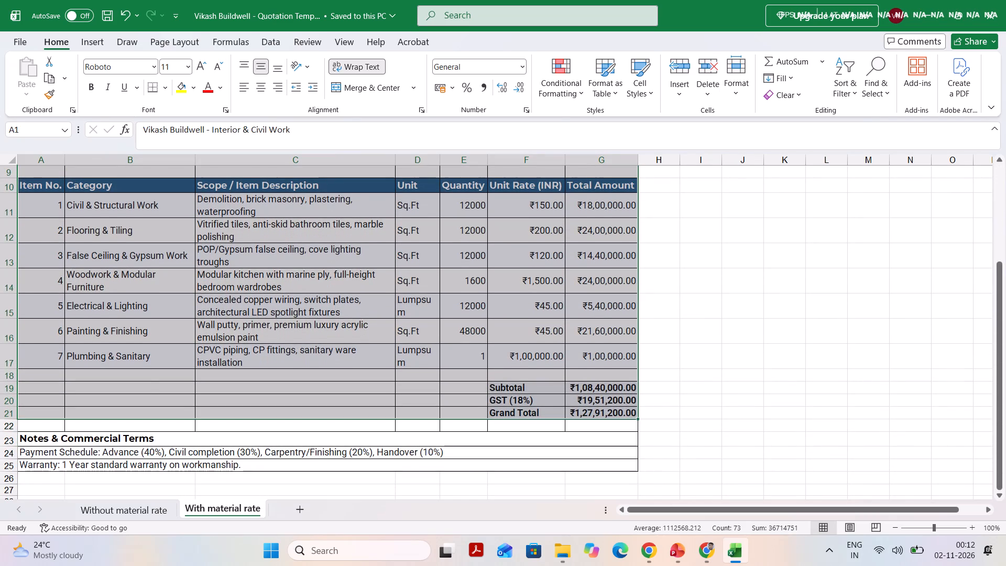
left_click(139, 379)
left_click(59, 373)
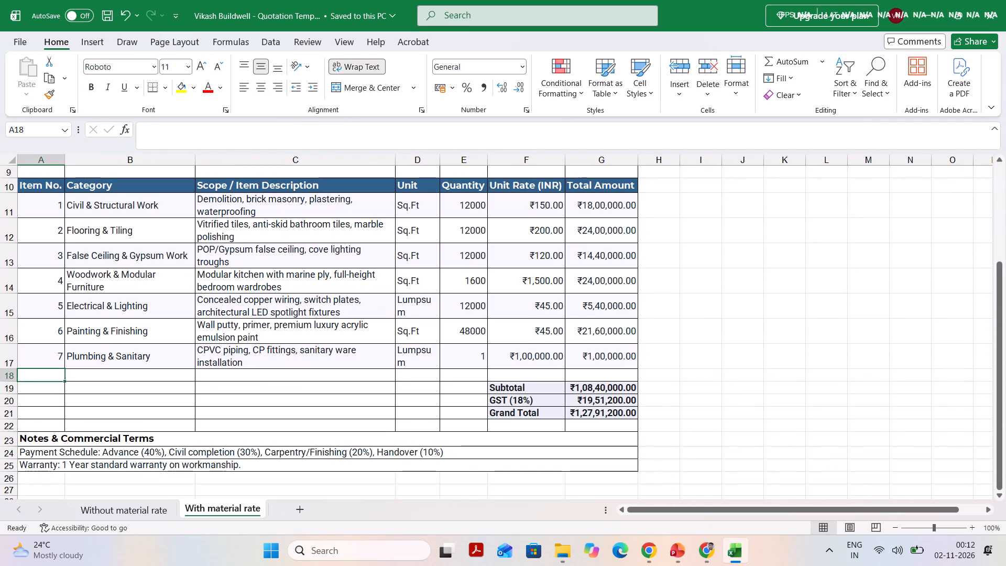
On the "With material rate" sheet, add item 8 below Plumbing & Sanitary with the category "2D drawing and drafting".
key("8")
key("Tab")
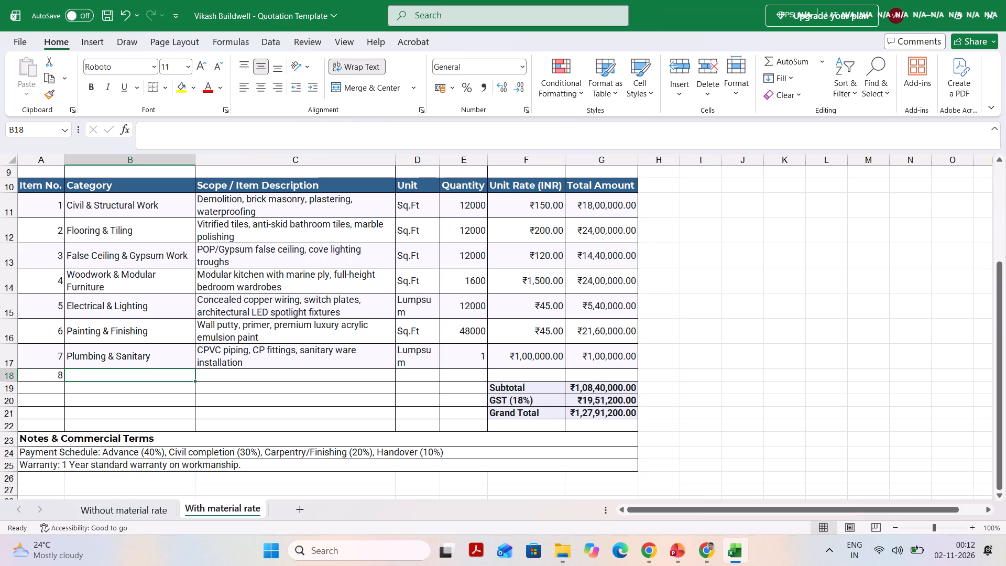
key("shift+numbersign")
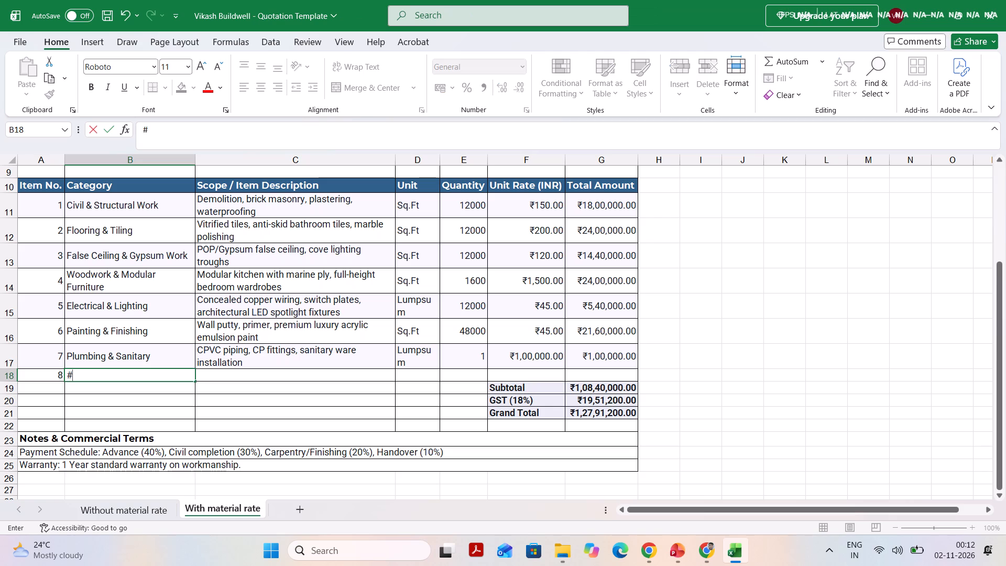
key("BackSpace")
key("3")
key("BackSpace")
key("2")
type("D")
key("space")
type("drawing and")
key("space")
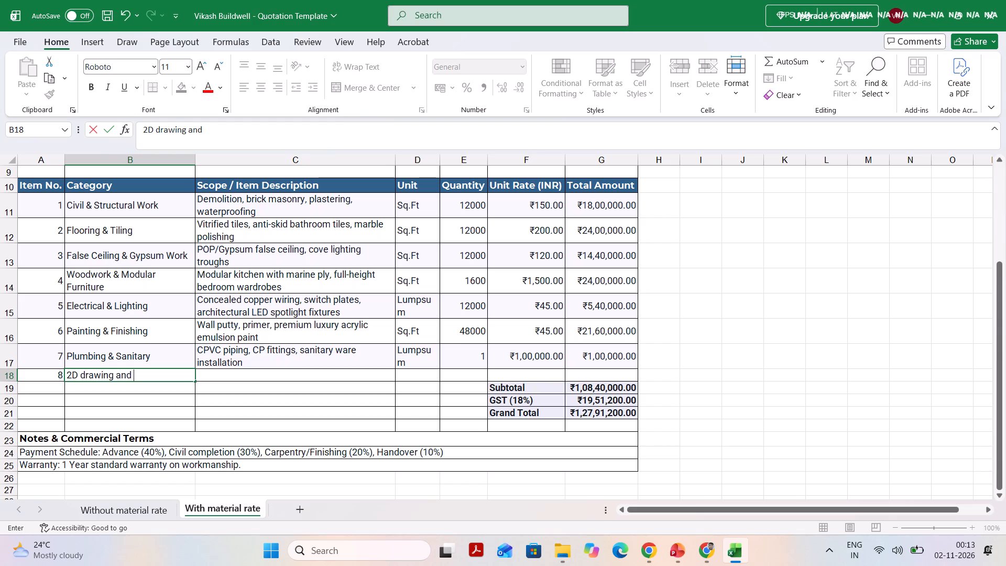
key("a")
key("BackSpace")
type("dra")
type("fting")
key("space")
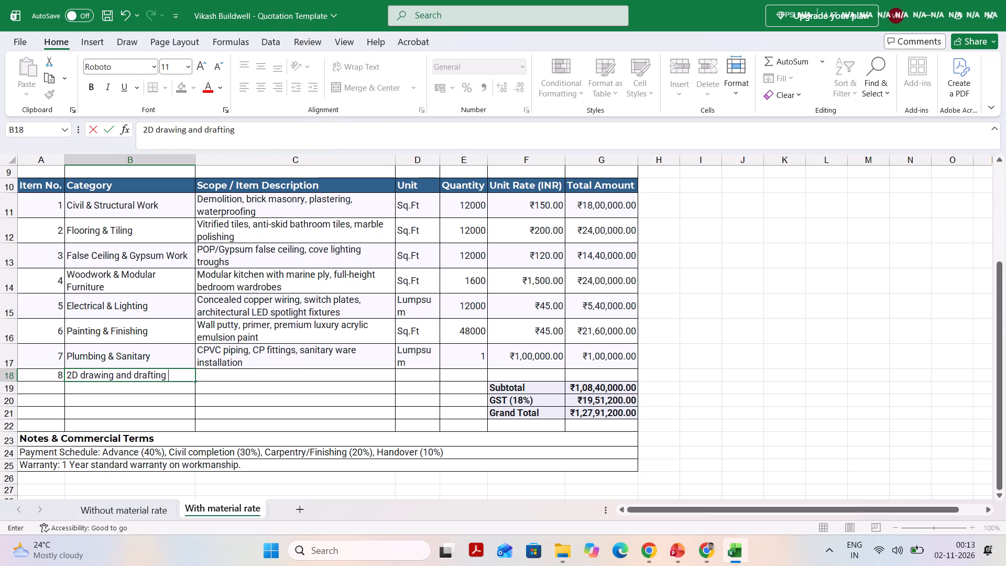
Shorten the category of item 8 to "Drawing and drafting", starting with a capital D.
left_click(83, 375)
key("BackSpace")
key("BackSpace")
key("BackSpace")
key("BackSpace")
key("BackSpace")
key("BackSpace")
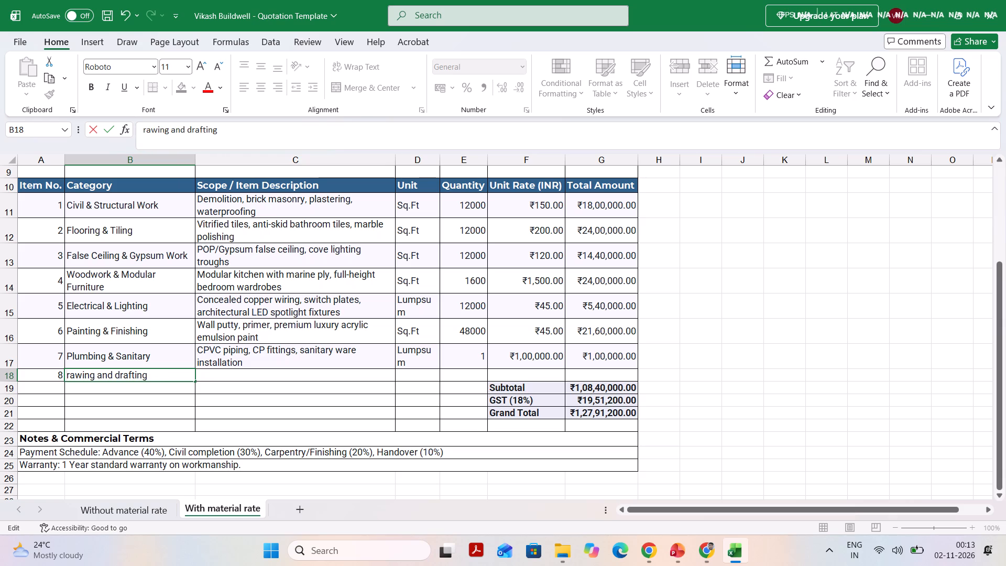
key("shift+d")
key("Tab")
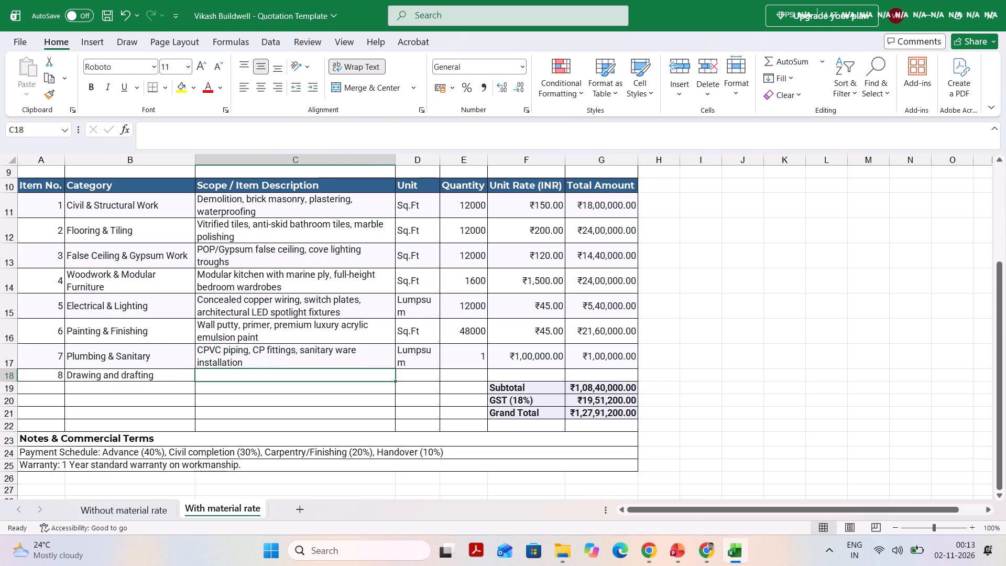
Enter "Floor plan electrical drawing" as the scope description of item 8.
key("shift+f")
type("loor")
key("space")
type("pla")
key("n")
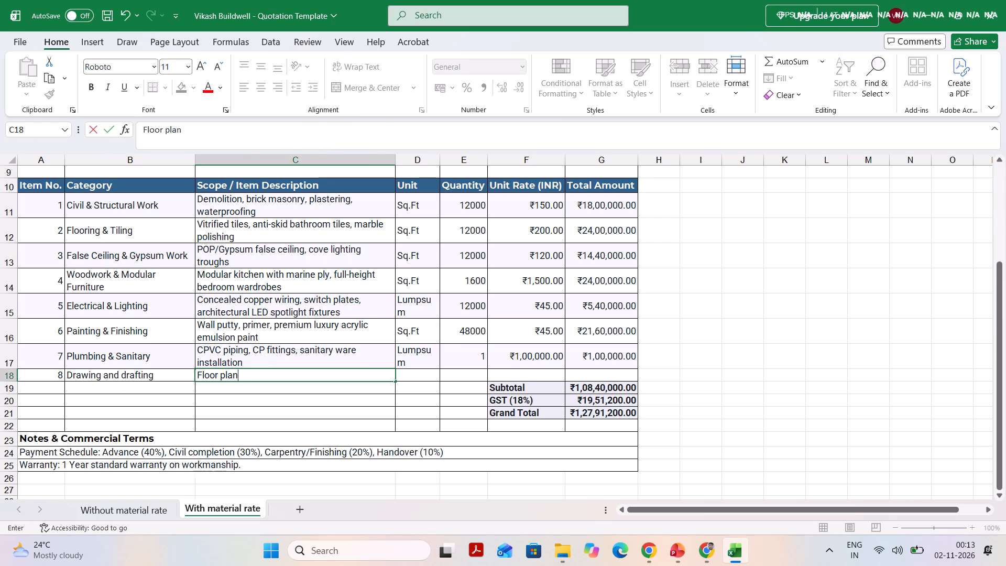
key("space")
type("ele")
type("ctrical")
key("space")
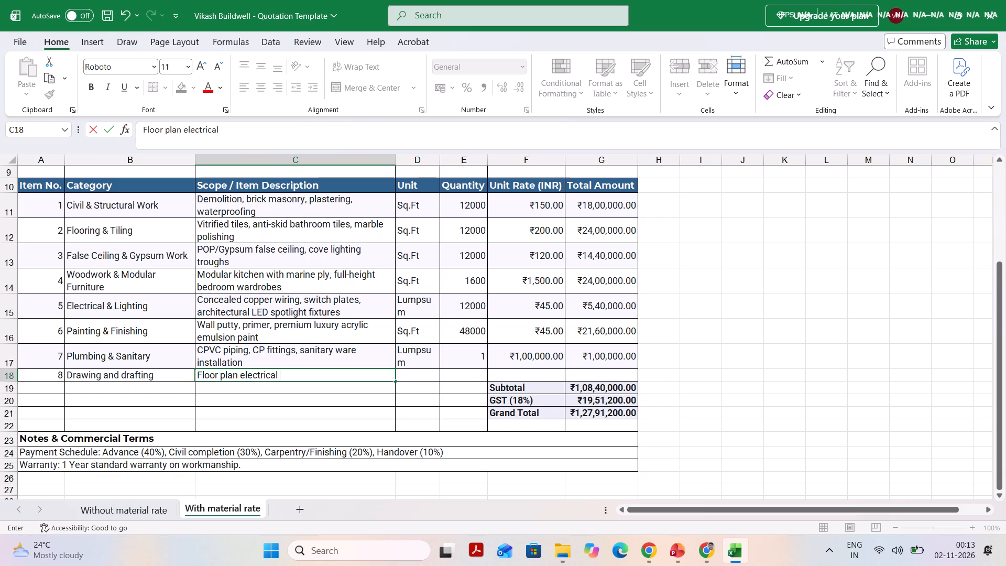
type("drawing")
key("space")
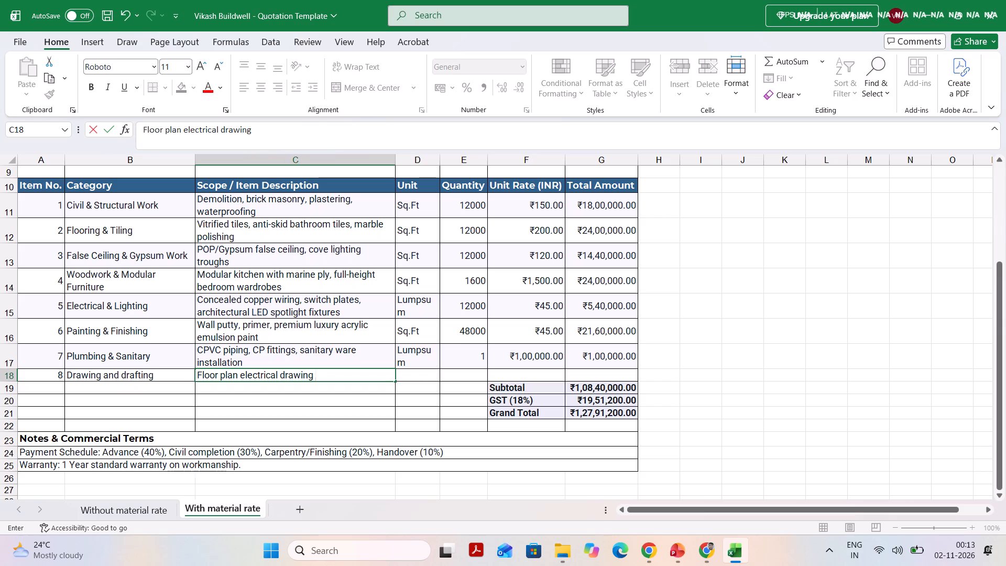
Insert "structural drawing" between "Floor plan" and "electrical drawing" in item 8's description, separating the entries with commas.
left_click(238, 375)
type(",")
key("space")
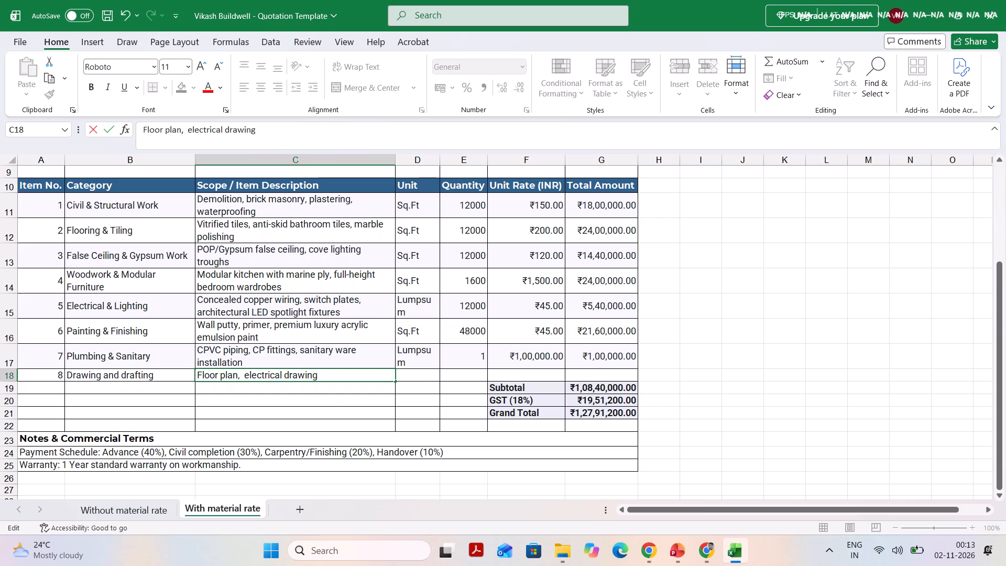
key("s")
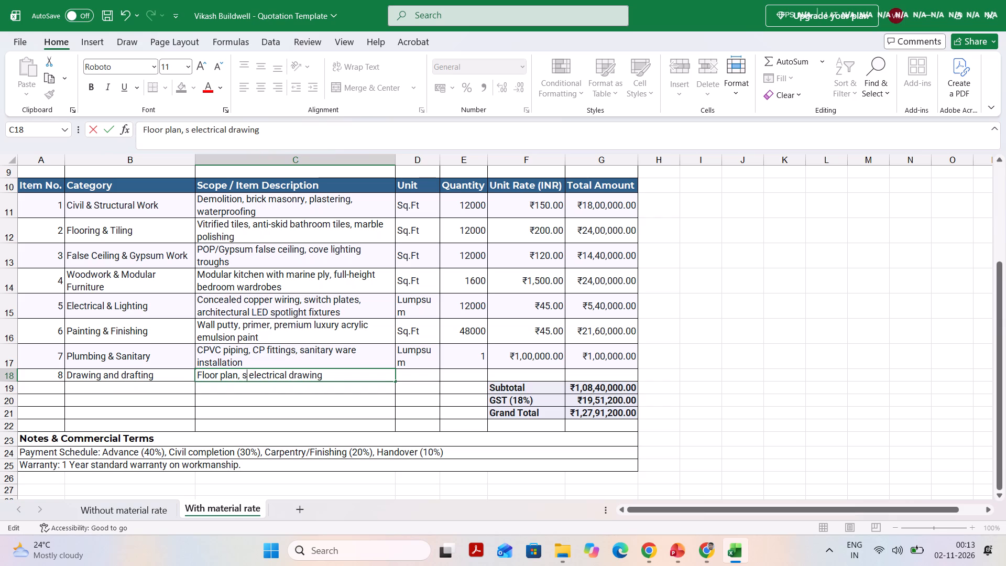
type("tructure")
key("BackSpace")
type("al dra")
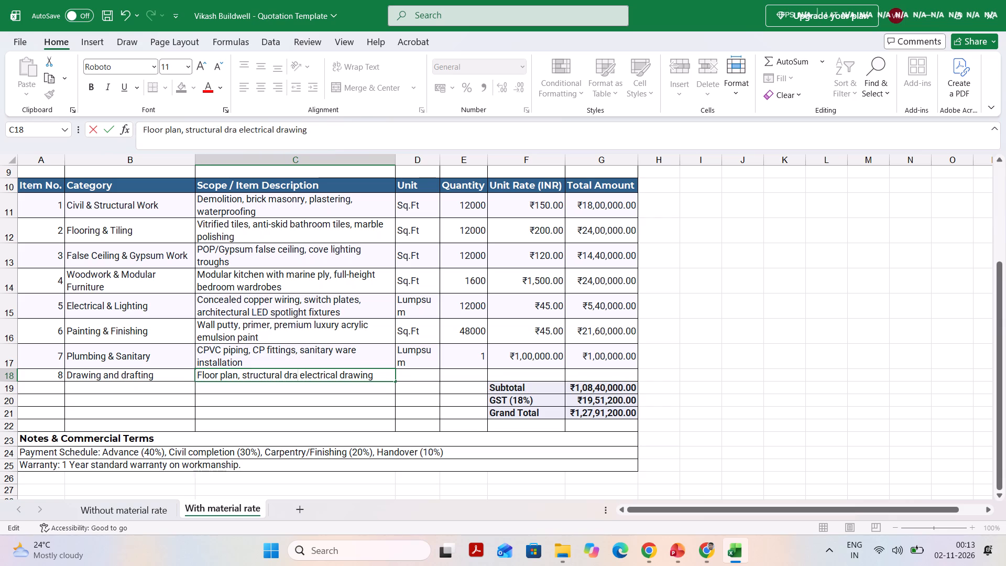
type("wi")
type("ng")
key("space")
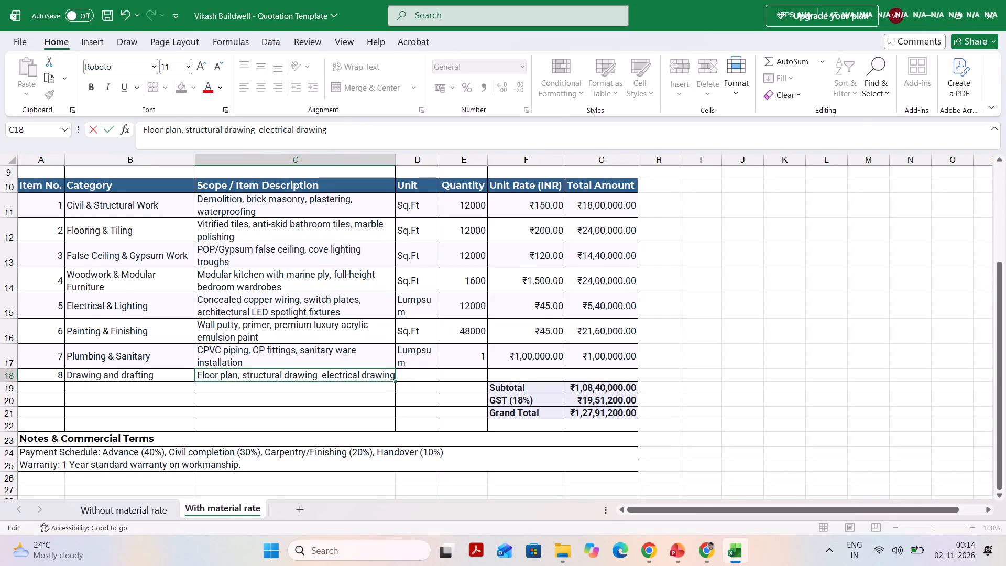
key("BackSpace")
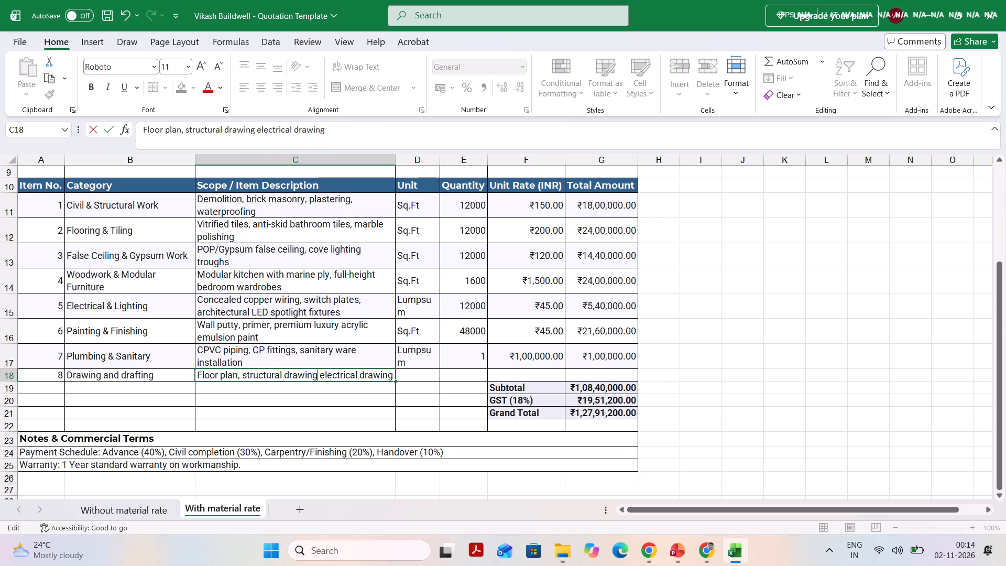
key("comma")
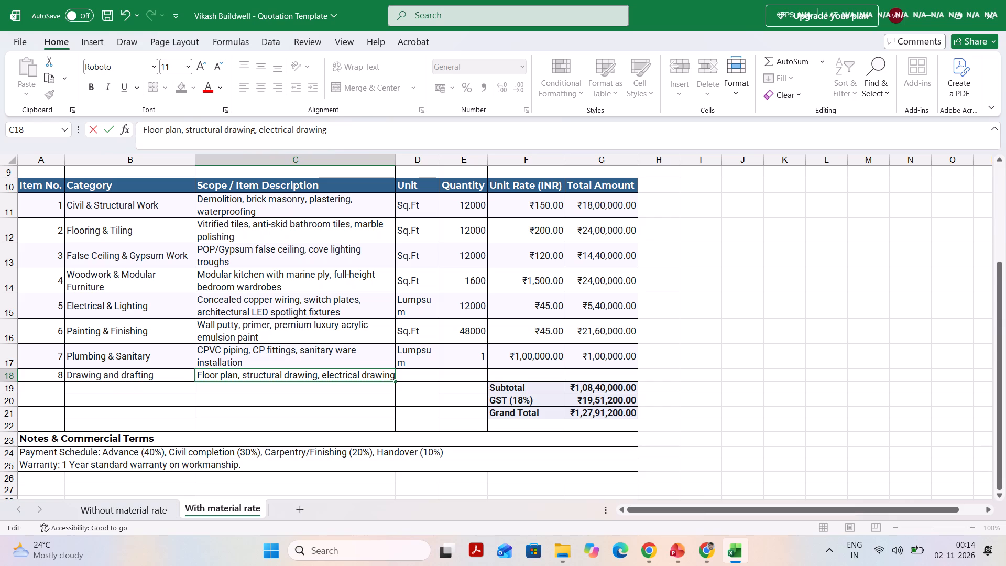
key("space")
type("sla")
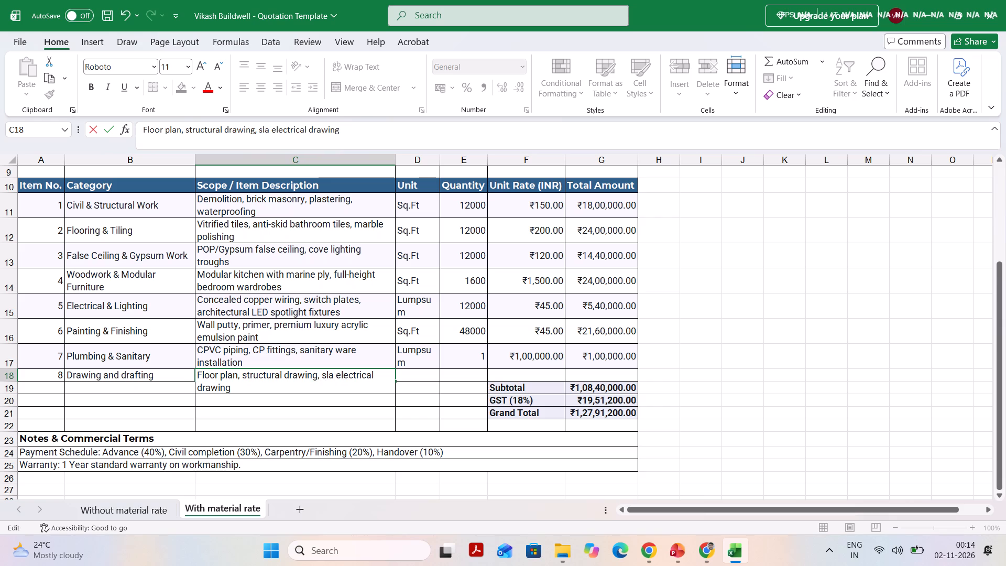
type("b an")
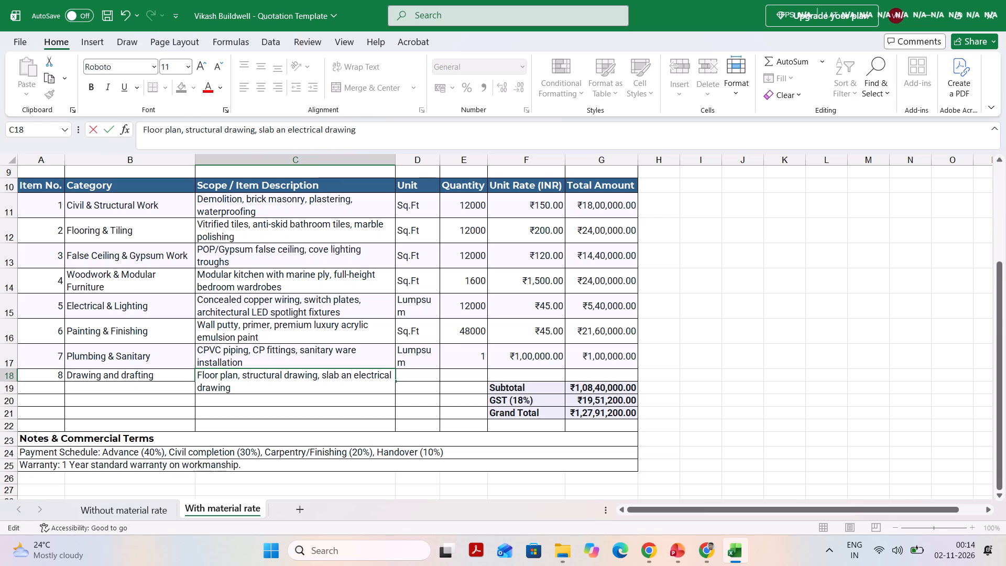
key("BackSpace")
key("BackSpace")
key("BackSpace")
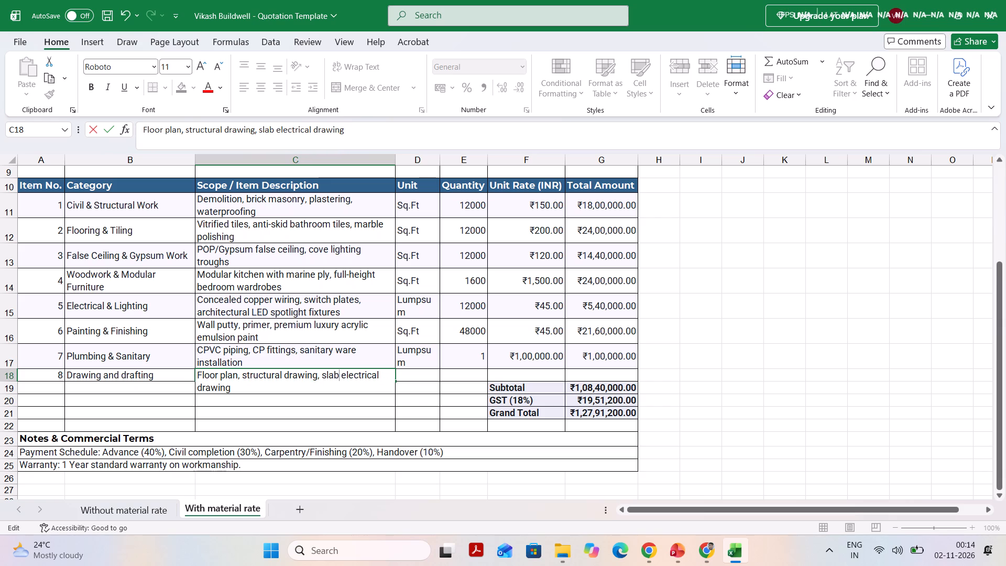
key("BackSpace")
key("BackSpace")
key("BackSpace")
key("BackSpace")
Insert "reinforce dtails," before "electrical drawing" in item 8's scope description.
type("rea")
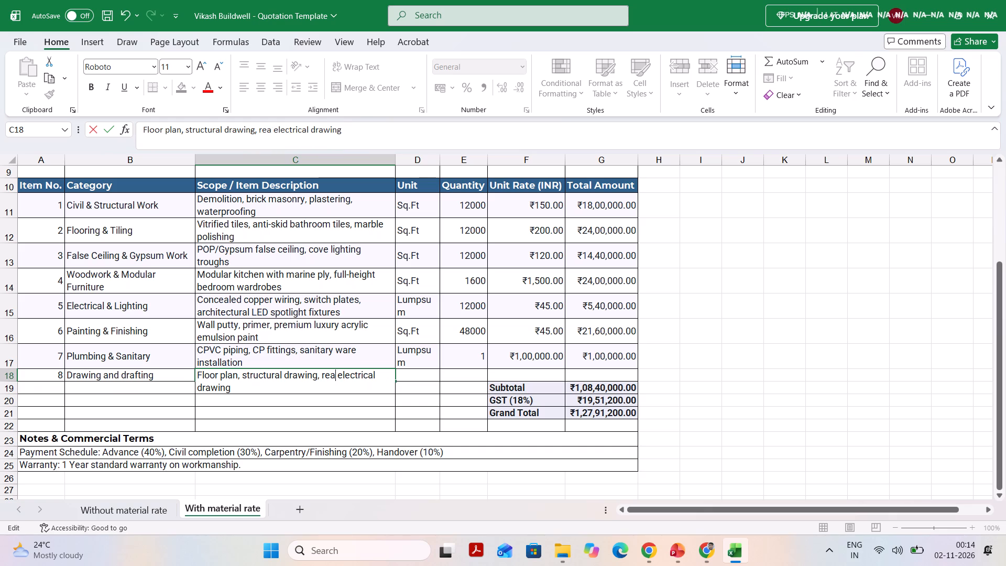
key("BackSpace")
type("infor")
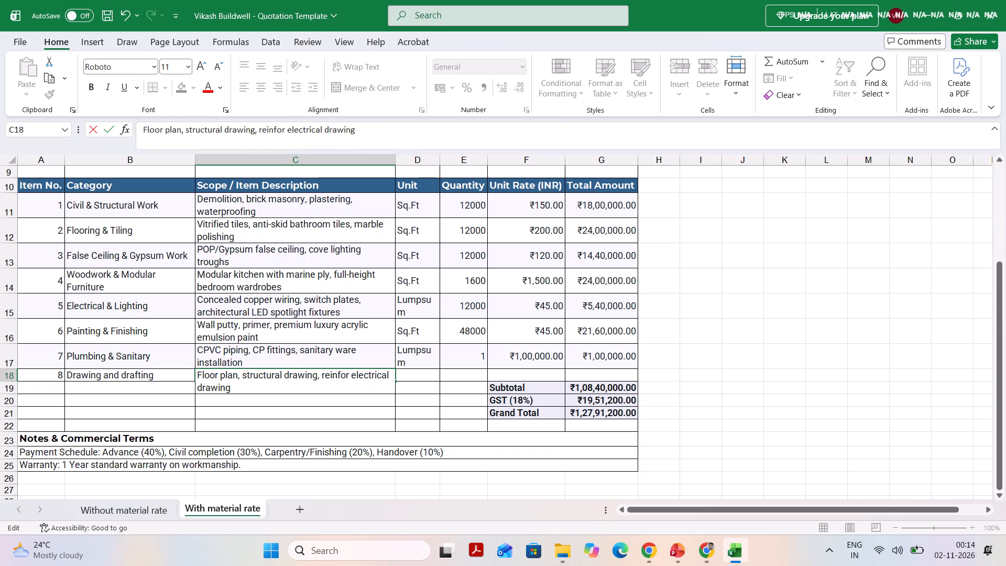
type("ce")
key("space")
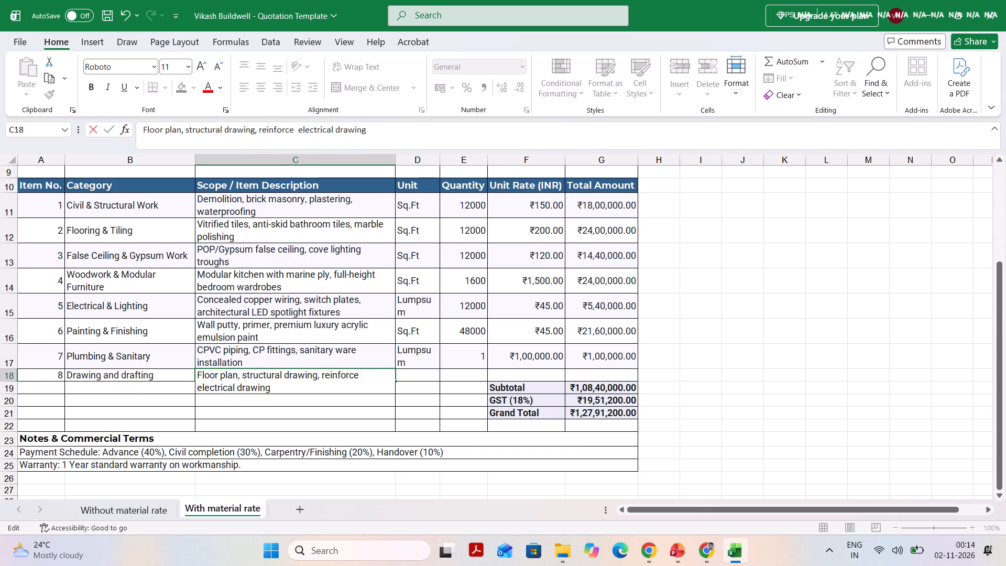
type("dtails")
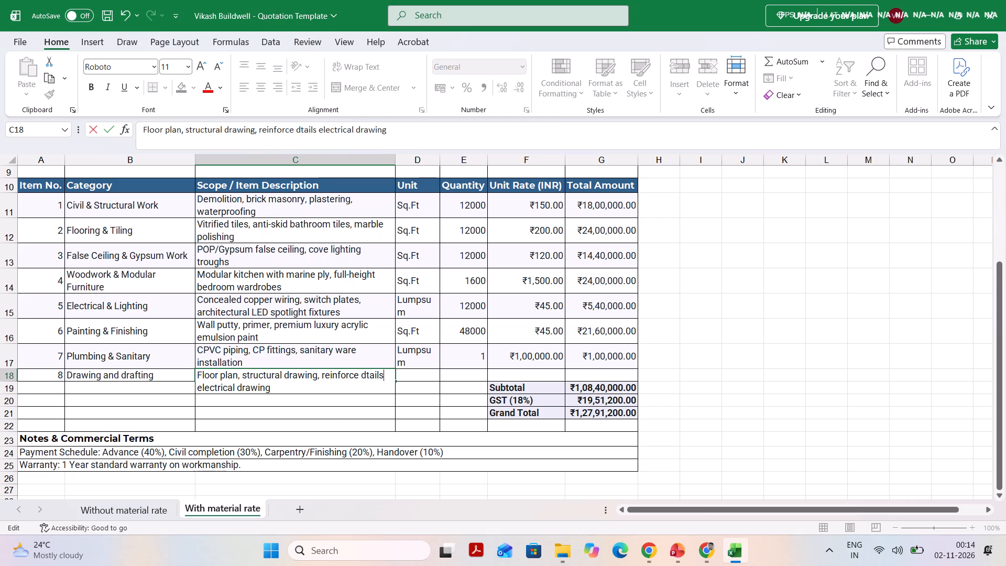
key("comma")
Append ", Plumbing" after "electrical drawing" to complete item 8's scope description.
double_click(309, 384)
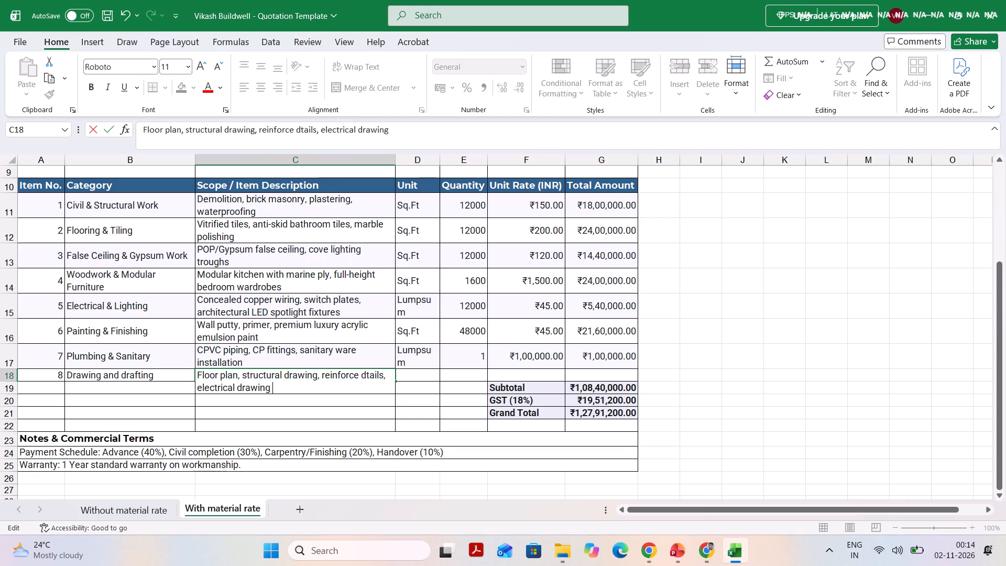
left_click(309, 384)
key("BackSpace")
type(",")
key("space")
type("Plum")
type("bbi")
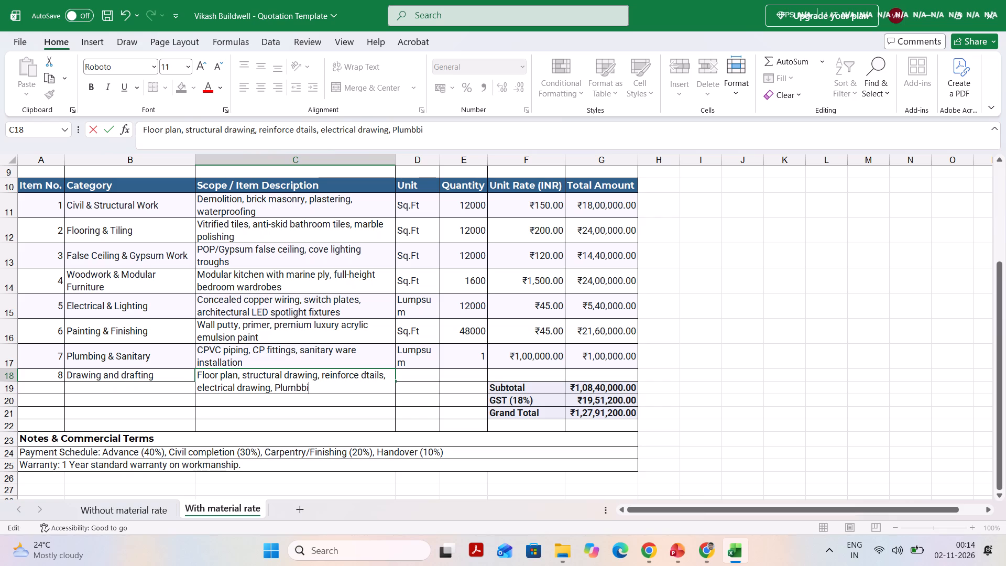
key("BackSpace")
key("BackSpace")
type("ing")
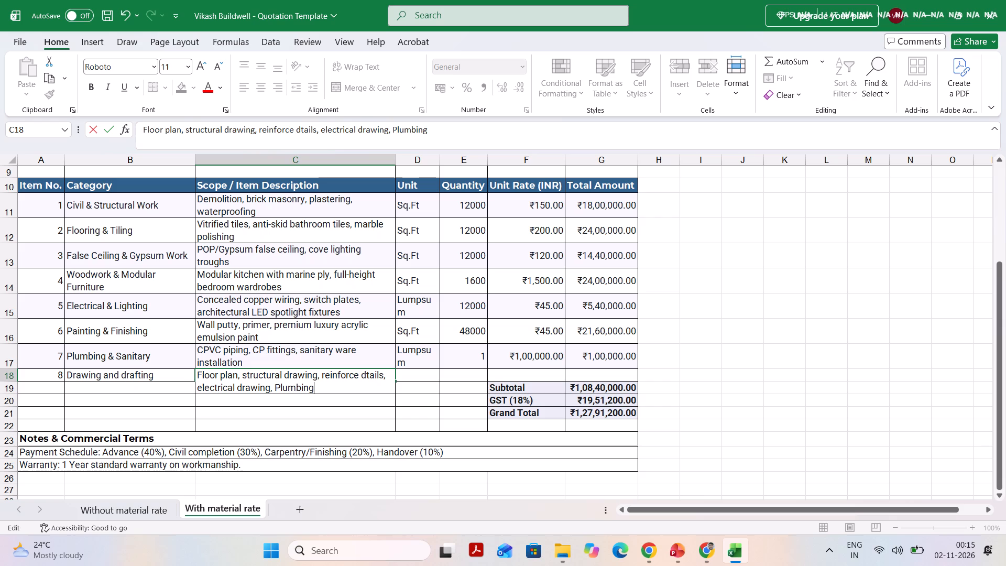
key("comma")
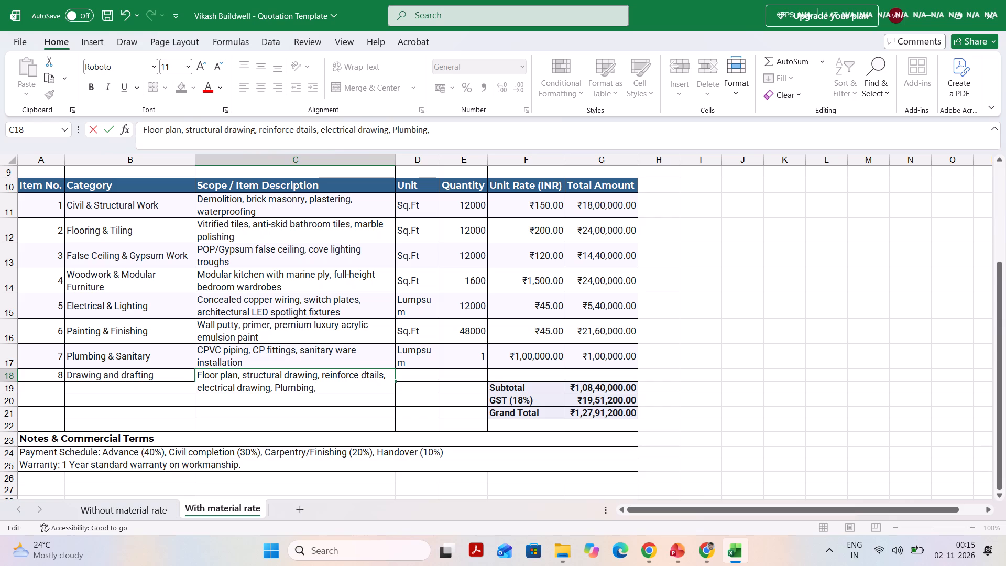
key("BackSpace")
key("Tab")
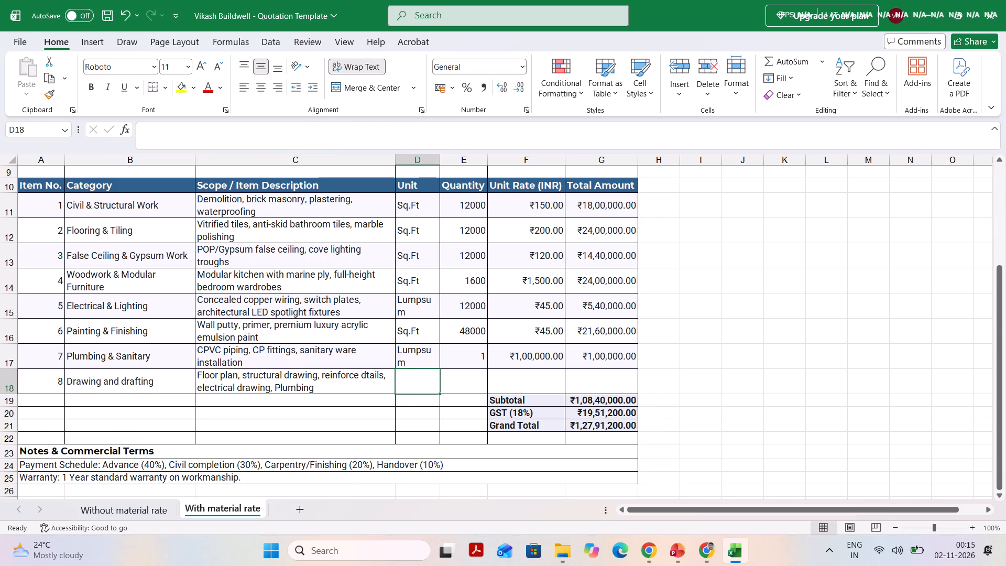
Complete item 8's row with unit Sq.Ft, quantity 12000 and unit rate 20.
type("sq")
key("Tab")
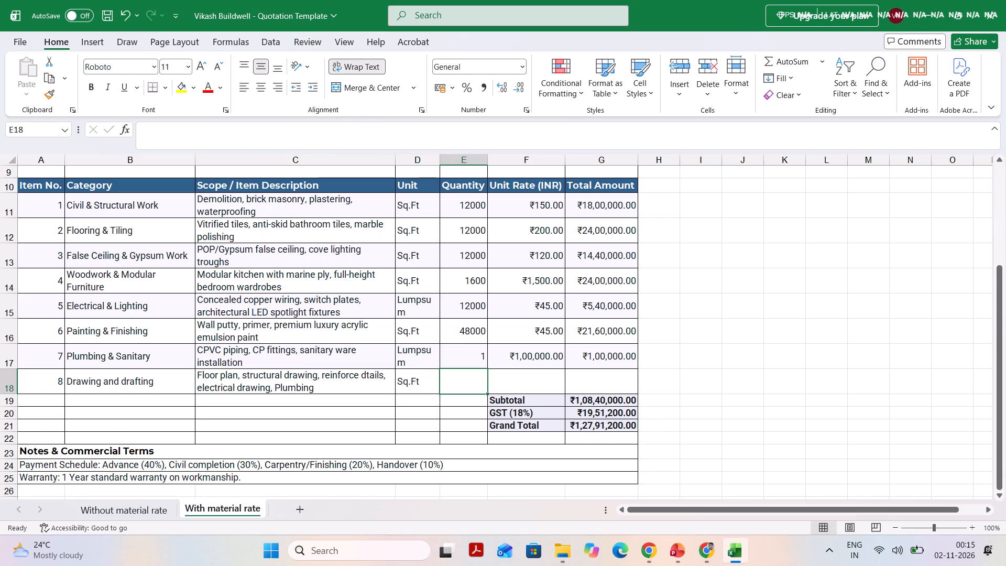
type("120")
type("00")
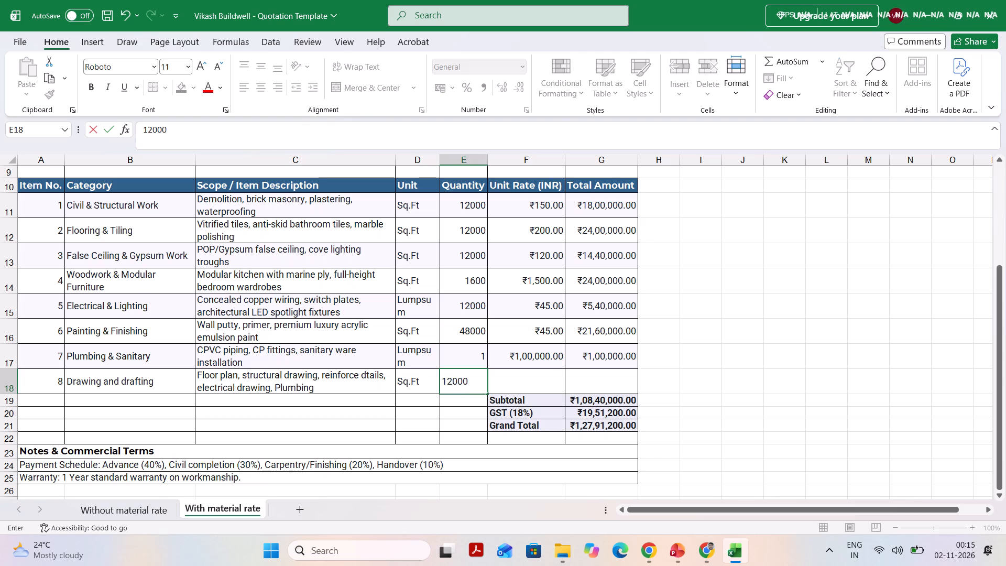
key("Tab")
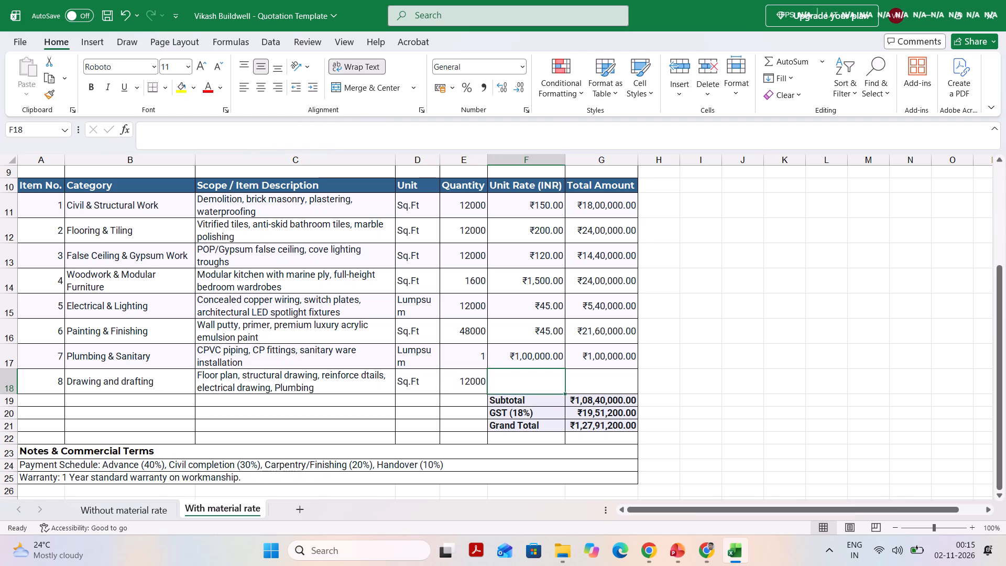
type("20")
key("Tab")
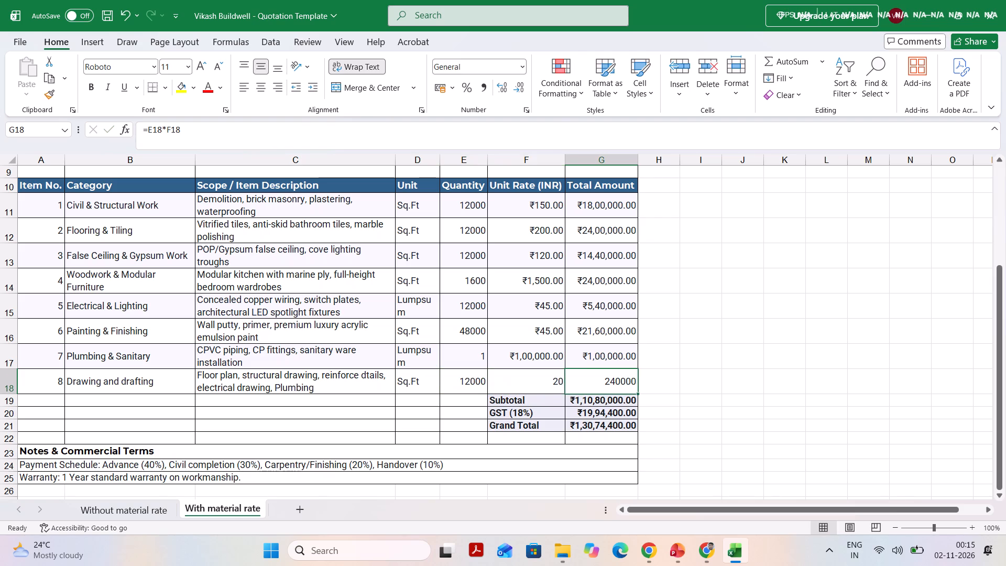
key("Return")
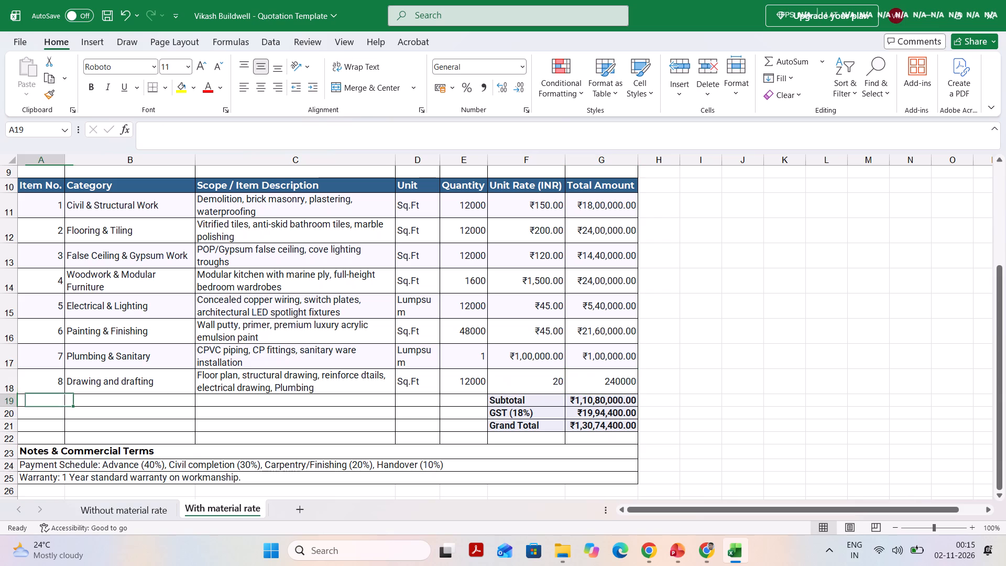
Insert a new row above the Subtotal row and number it as item 9.
key("shift+space")
key("ctrl+plus")
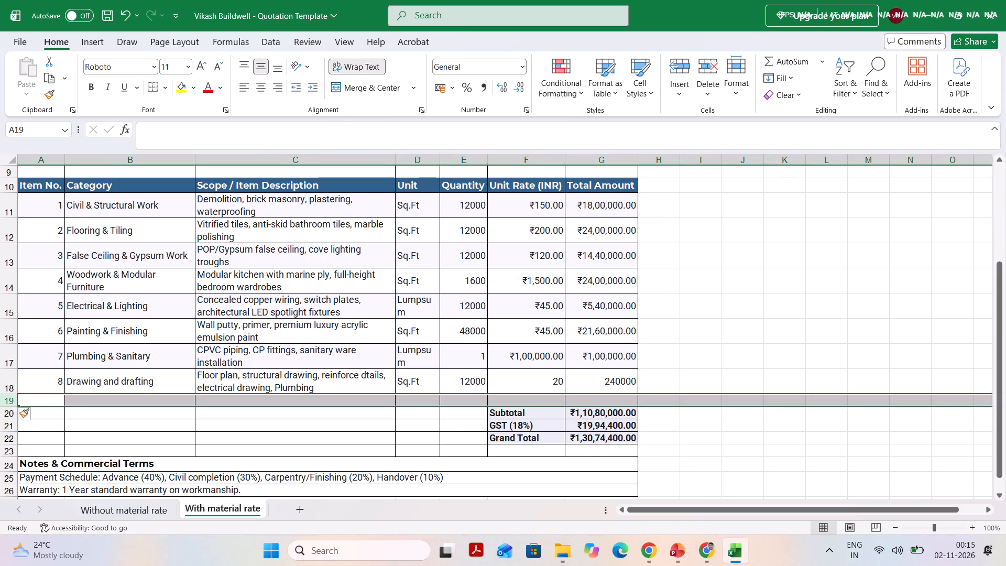
key("9")
key("Tab")
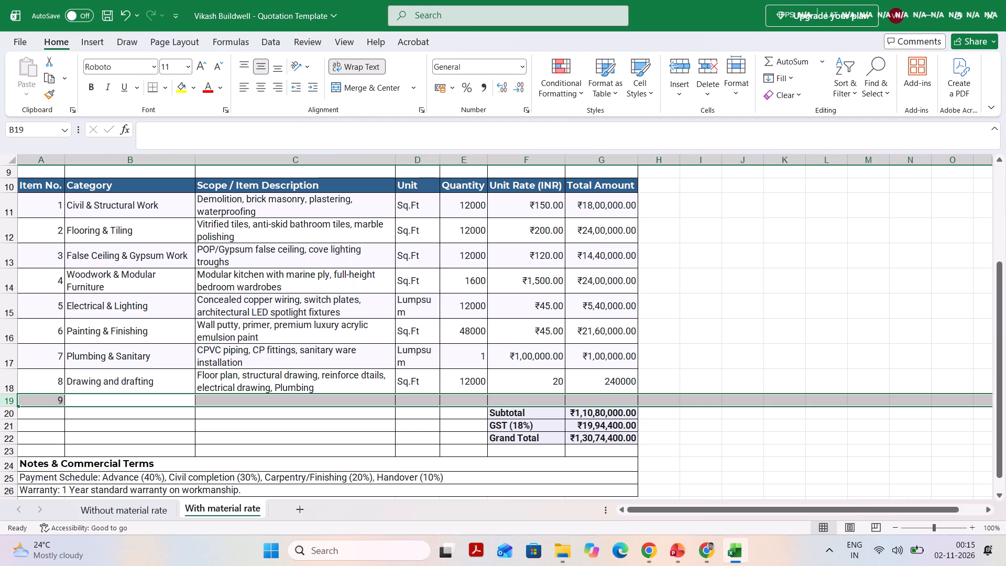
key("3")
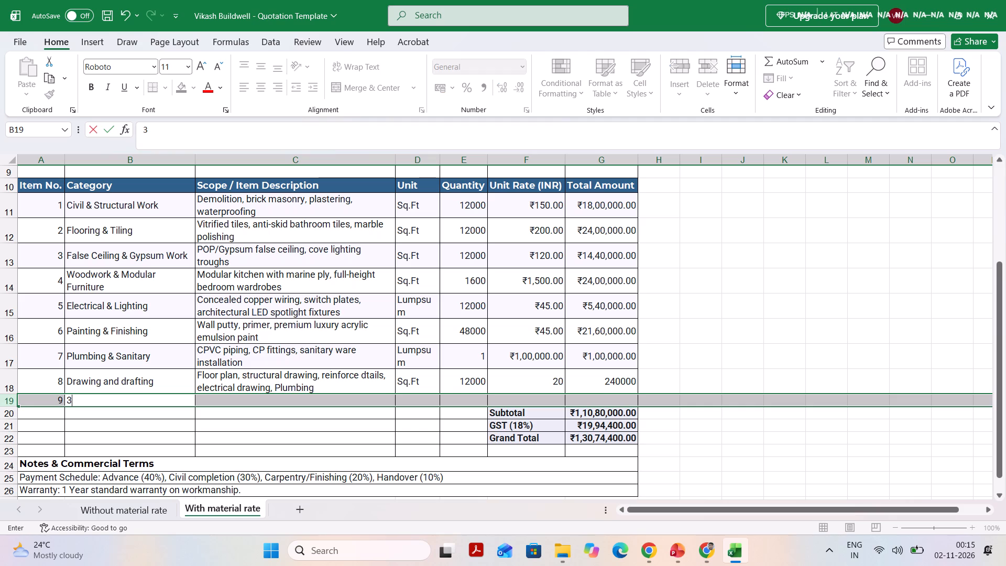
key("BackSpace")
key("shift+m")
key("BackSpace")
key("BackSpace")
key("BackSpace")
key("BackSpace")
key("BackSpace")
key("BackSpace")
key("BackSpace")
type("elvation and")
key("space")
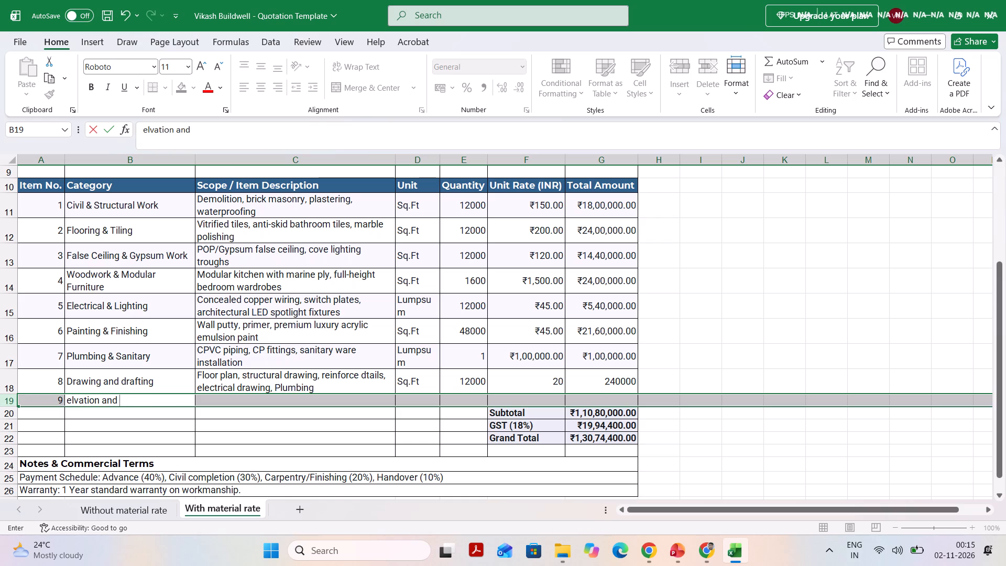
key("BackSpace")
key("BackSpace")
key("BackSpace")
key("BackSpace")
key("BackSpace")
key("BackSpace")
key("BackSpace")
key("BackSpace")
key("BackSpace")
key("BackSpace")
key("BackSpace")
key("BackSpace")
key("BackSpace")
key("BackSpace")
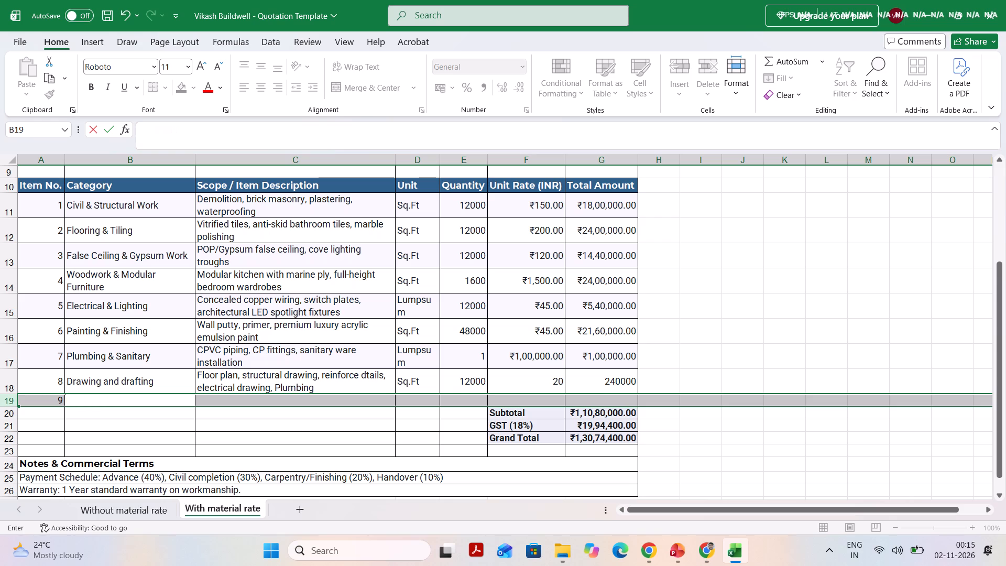
Enter "Elevation and modeling" as the category of item 9.
type("Ele")
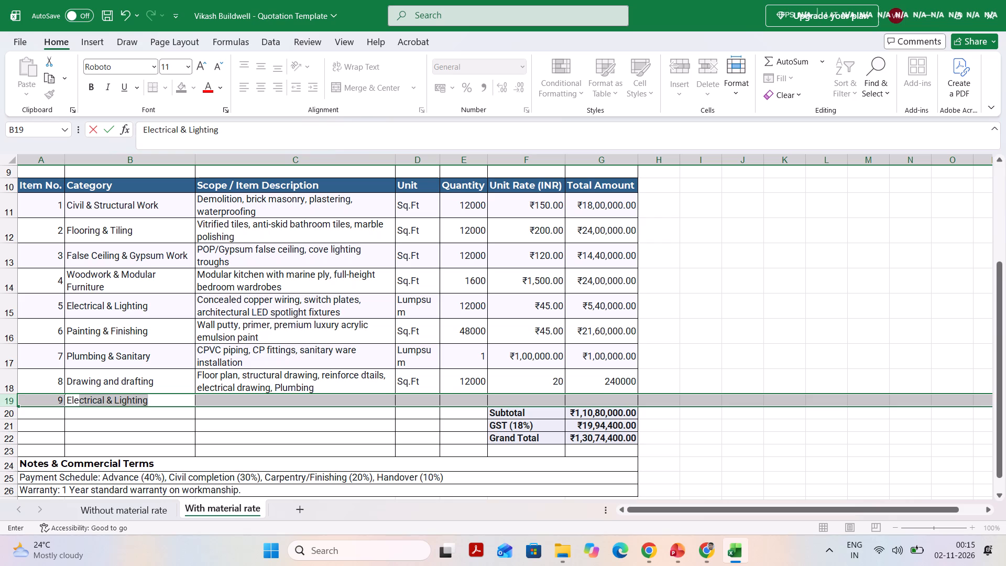
type("vation and modeling")
key("Tab")
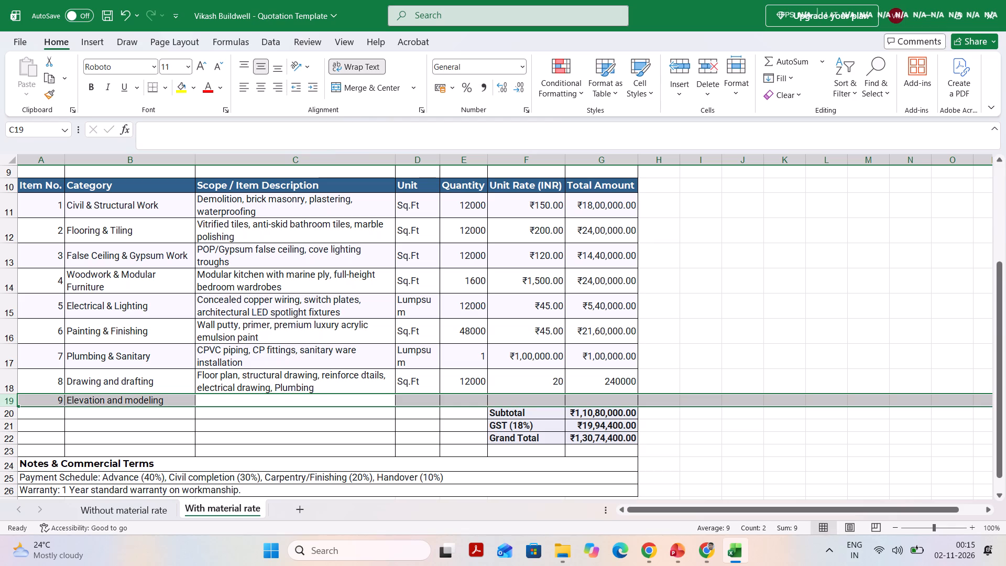
Enter "3D drawing, elevation" as the scope description of item 9.
key("3")
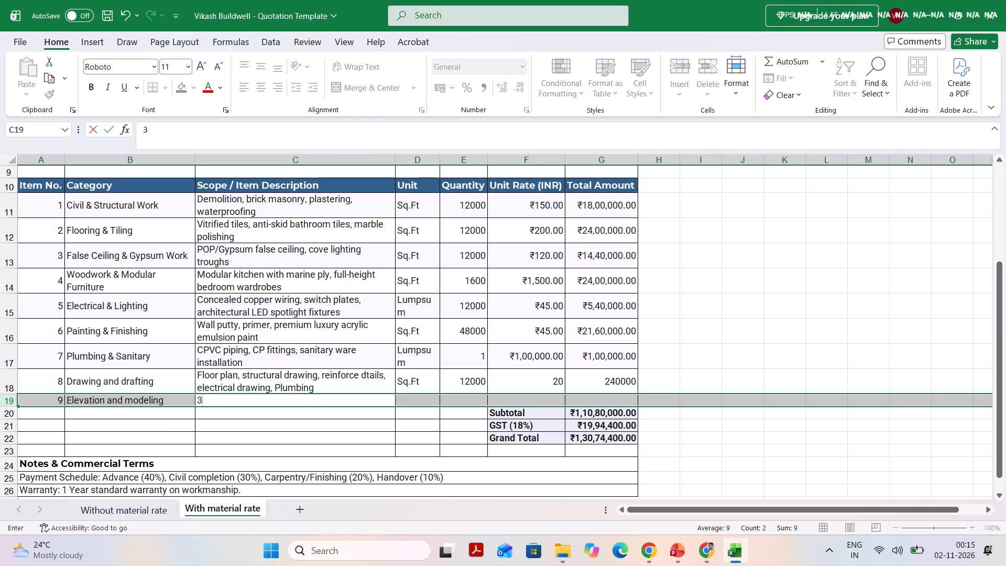
key("shift+d")
key("space")
key("d")
type("rawi")
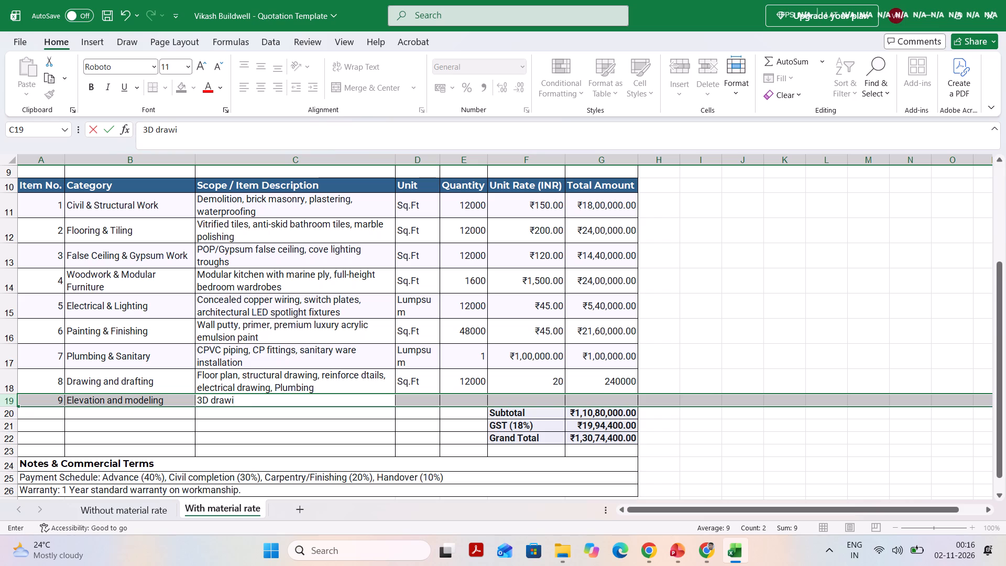
type("ng")
key("space")
key("BackSpace")
type(",")
key("space")
type("ele")
type("vation")
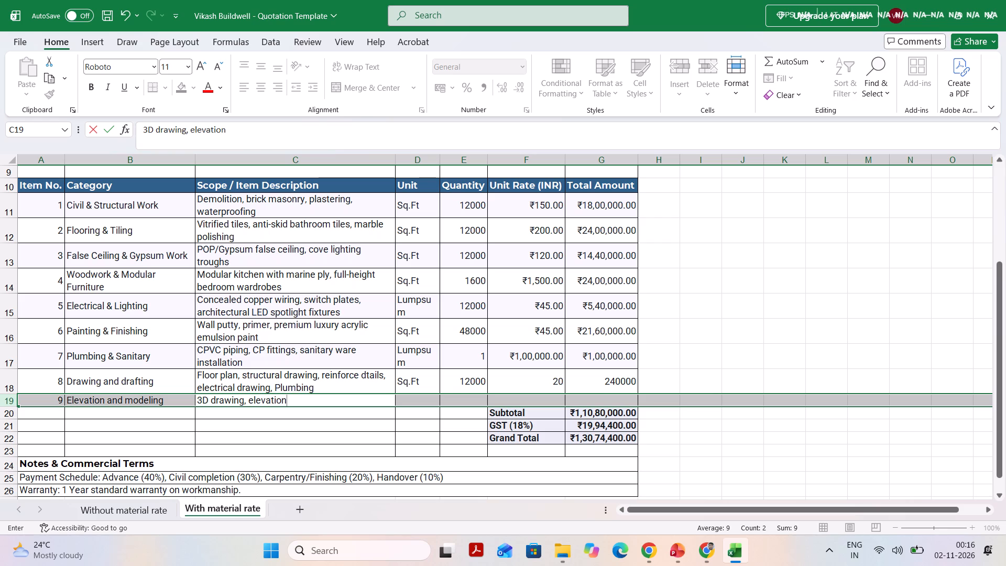
Replace "drawing" with "modeling" after "3D" in item 9's scope description.
left_click(242, 398)
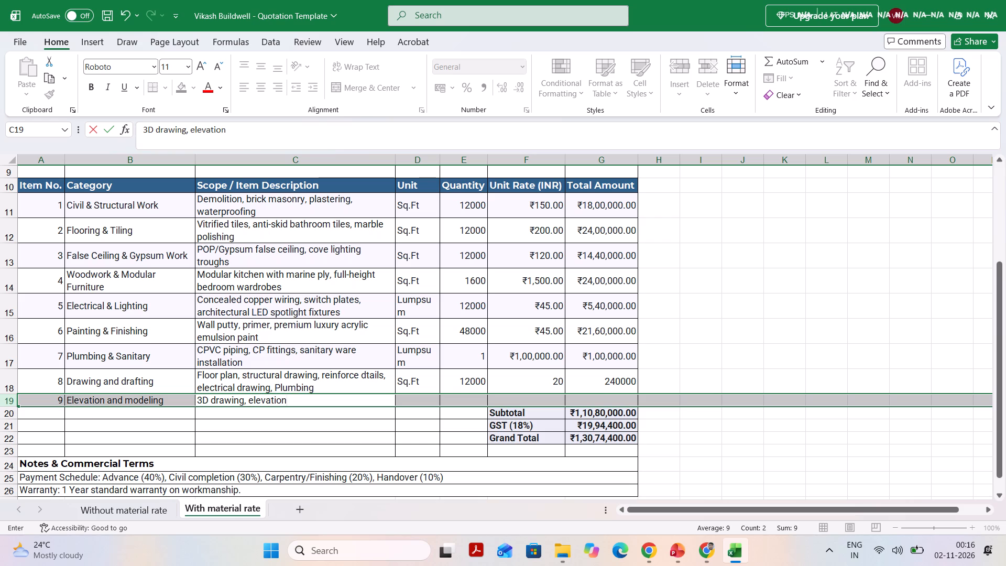
left_click(243, 400)
key("BackSpace")
key("BackSpace")
key("BackSpace")
key("BackSpace")
key("BackSpace")
key("BackSpace")
key("BackSpace")
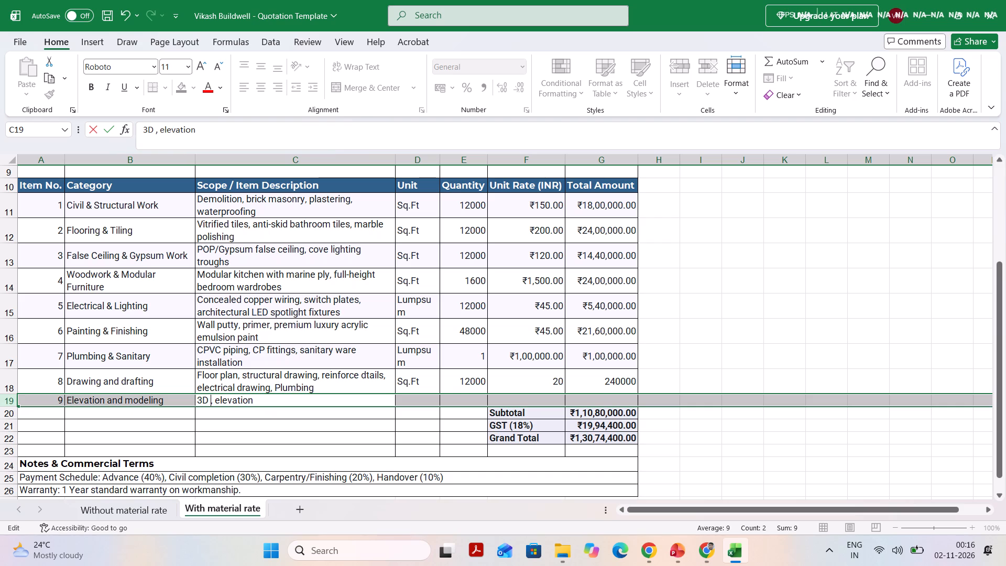
type("modeli")
type("ng")
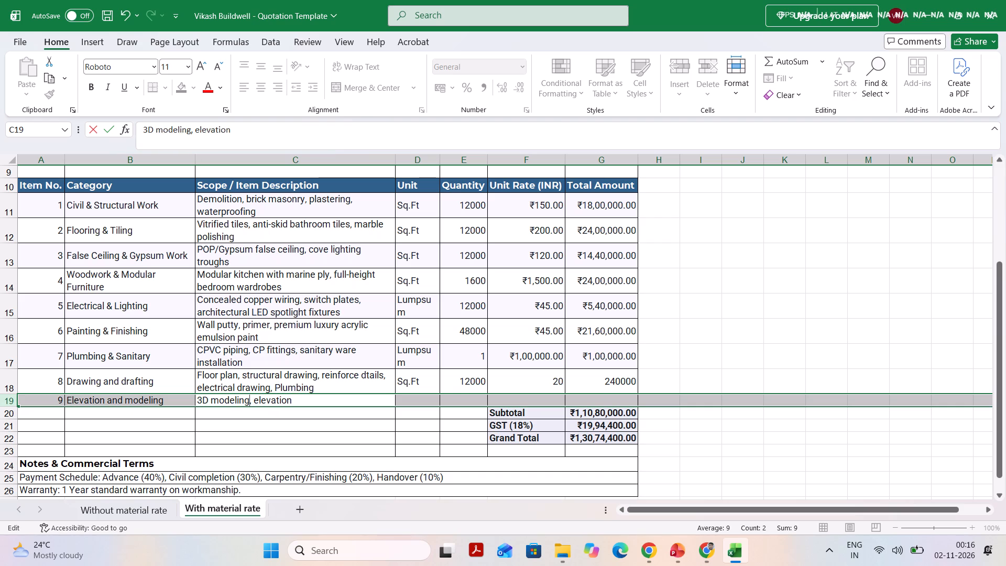
Replace "elevation" with "Section and elevation," after "3D modeling," in item 9's scope description.
left_click(296, 398)
key("space")
type("and se")
key("BackSpace")
key("BackSpace")
key("BackSpace")
key("BackSpace")
key("BackSpace")
key("BackSpace")
key("BackSpace")
key("BackSpace")
key("BackSpace")
key("BackSpace")
key("BackSpace")
key("BackSpace")
key("BackSpace")
key("BackSpace")
key("BackSpace")
key("BackSpace")
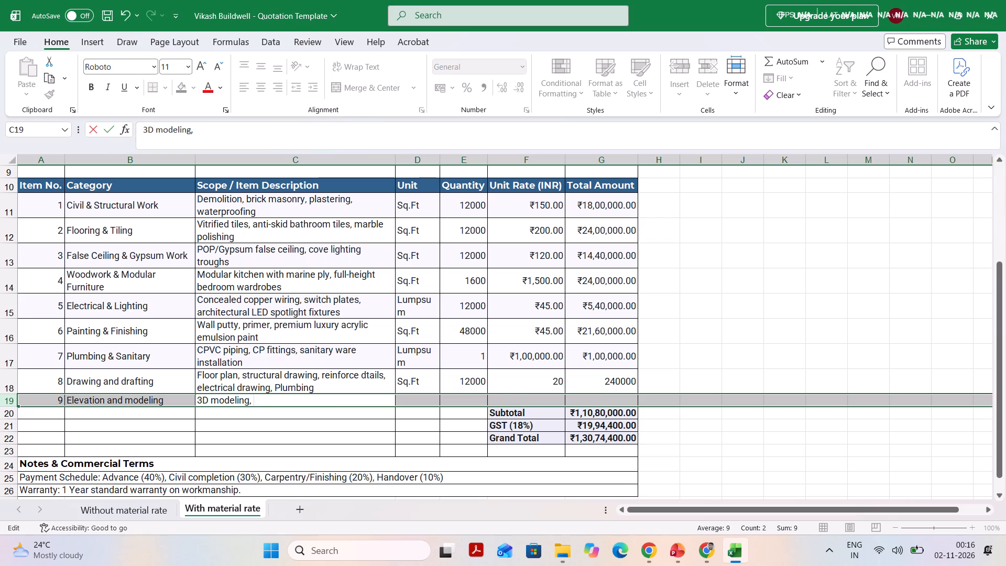
key("s")
key("BackSpace")
type("Section and elevation")
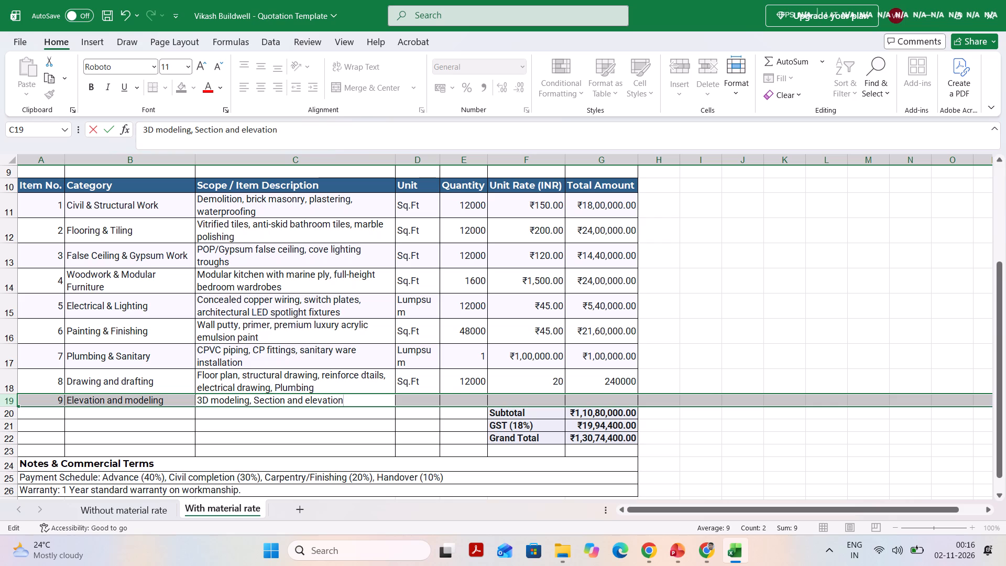
type(",")
key("space")
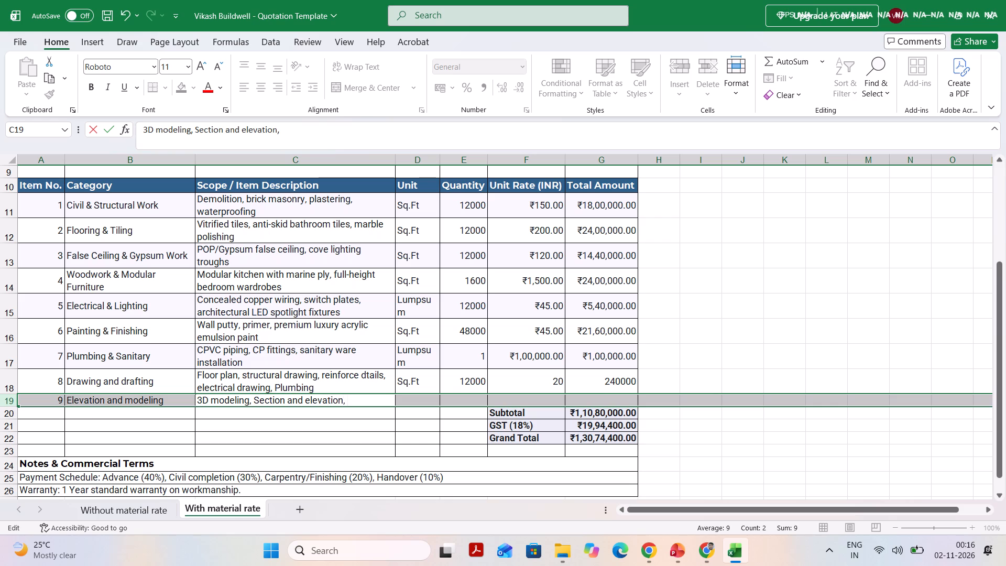
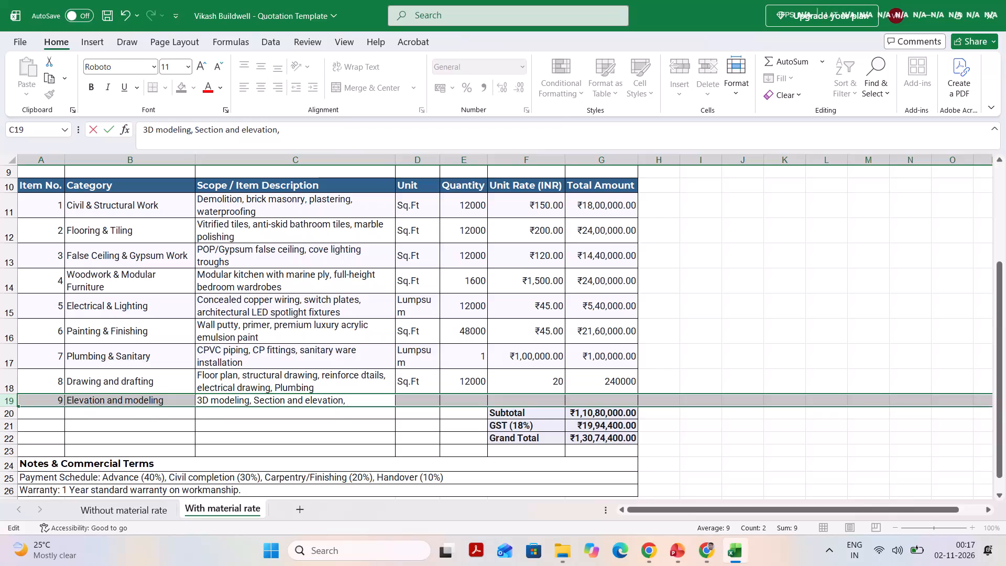
Set the unit rate of the Plumbing & Sanitary item to 150000.
left_click(537, 358)
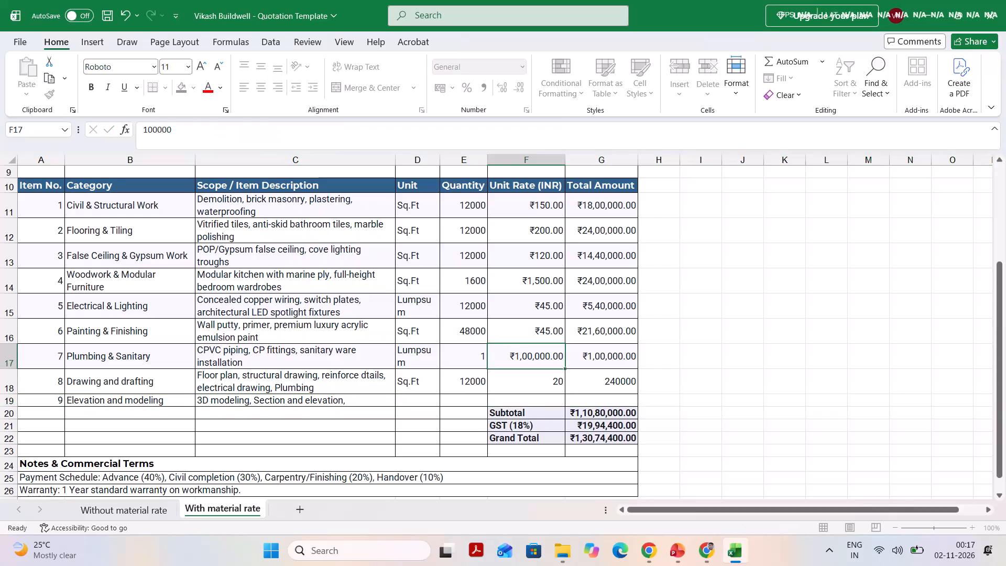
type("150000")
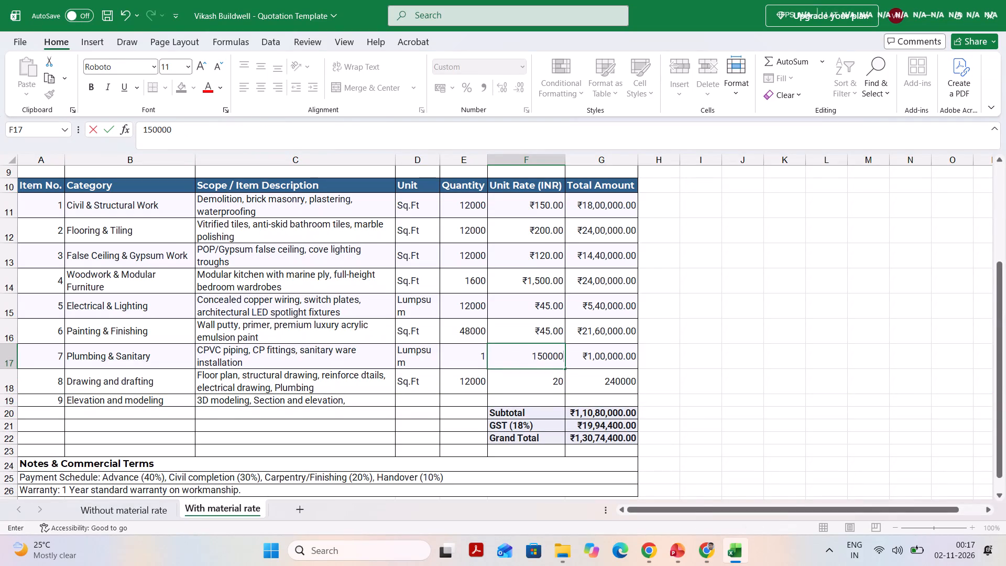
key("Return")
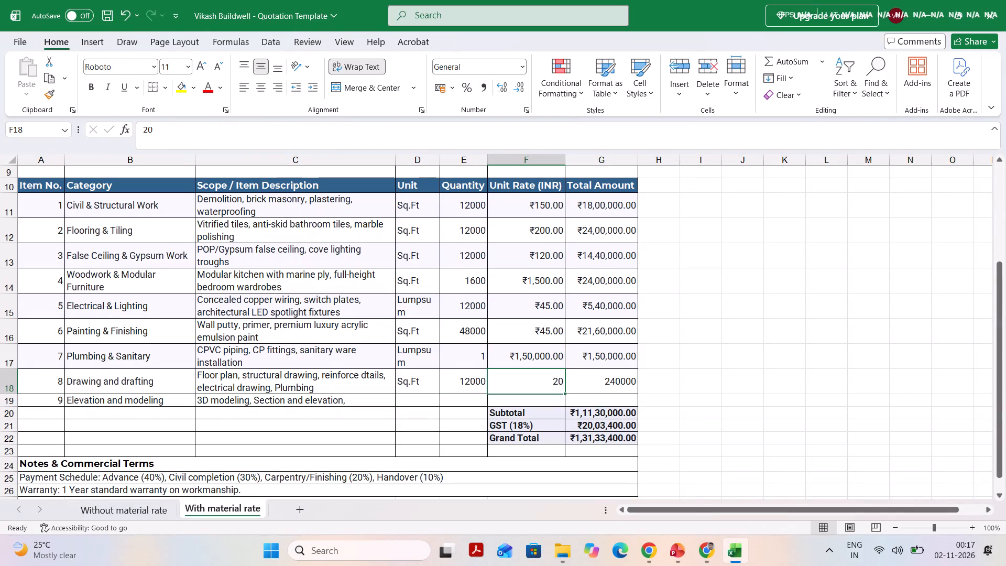
Append "Façade drawing, and interior" to the end of item 9's scope description.
left_click(373, 402)
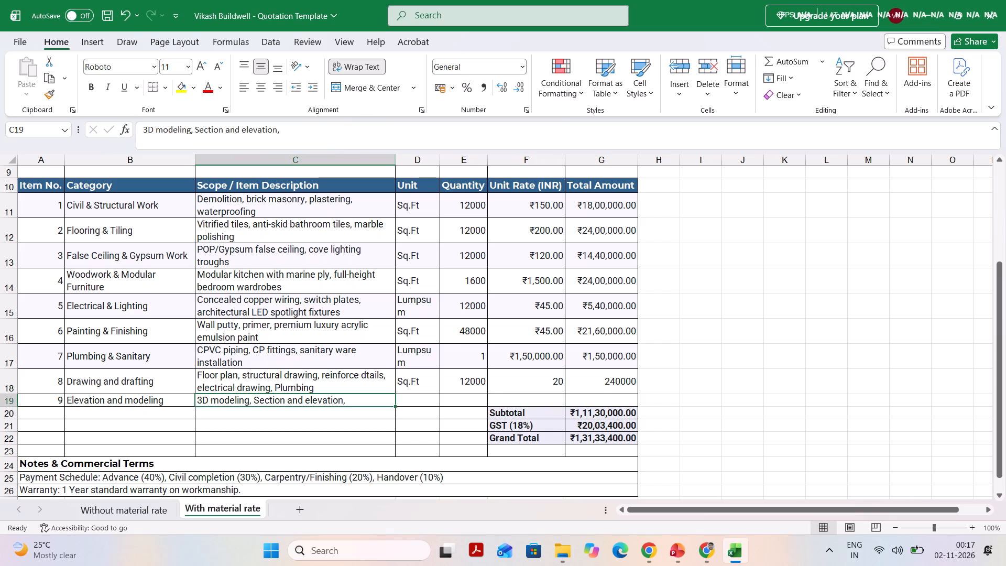
left_click(280, 141)
key("space")
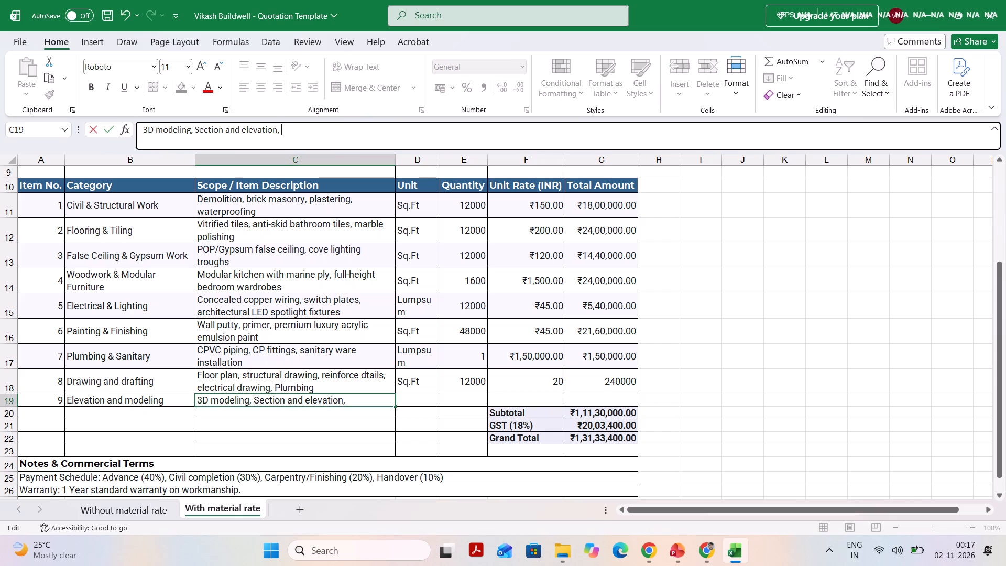
type("Face")
type("de")
key("space")
key("BackSpace")
key("BackSpace")
key("BackSpace")
key("BackSpace")
key("a")
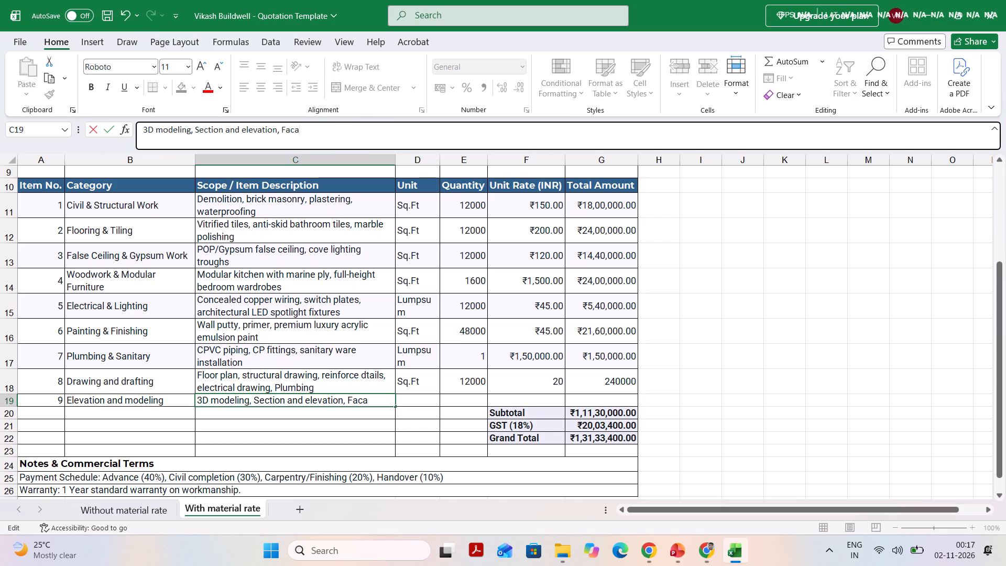
type("de")
key("space")
type("dra")
type("win")
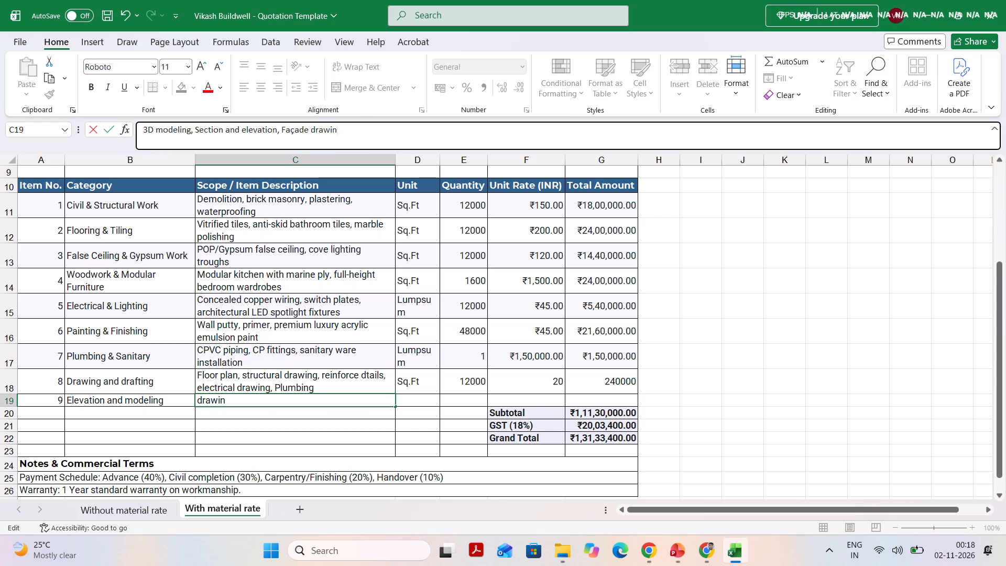
key("g")
key("comma")
key("space")
type("an")
type("d interior")
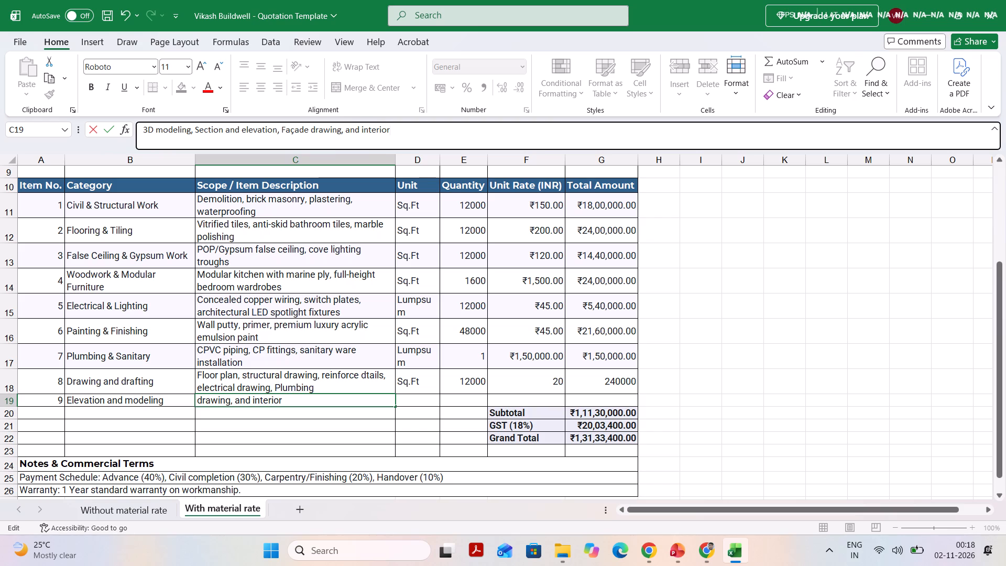
key("Tab")
Fill in item 9 with Sq.Ft as the unit, 150 as the quantity and 30 as the unit rate.
type("sq")
key("Tab")
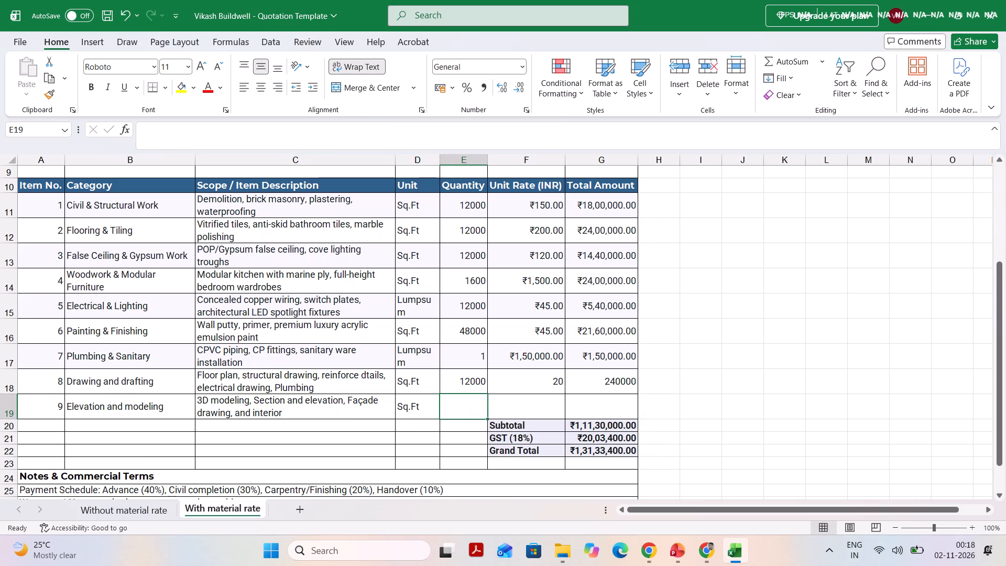
type("15")
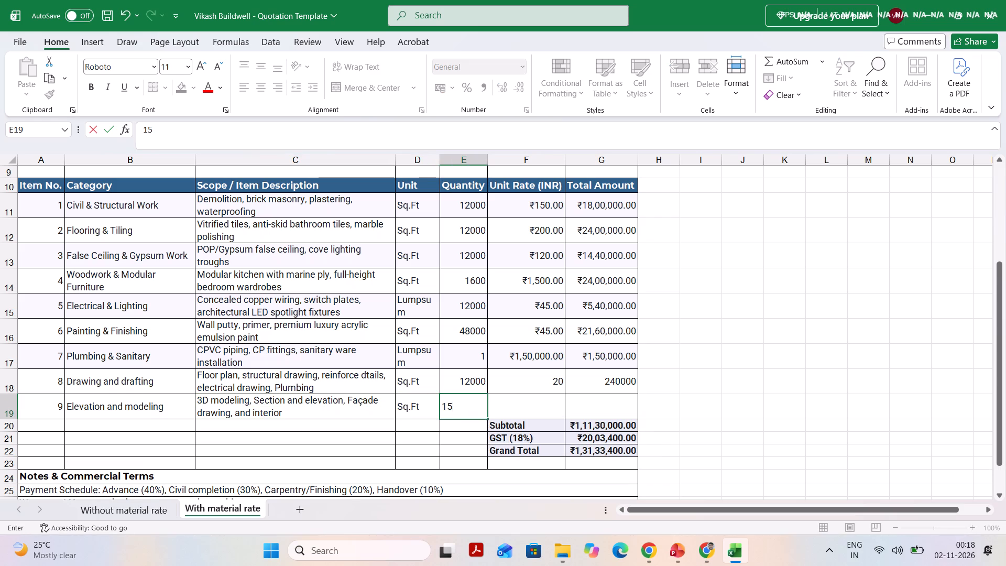
key("0")
key("Tab")
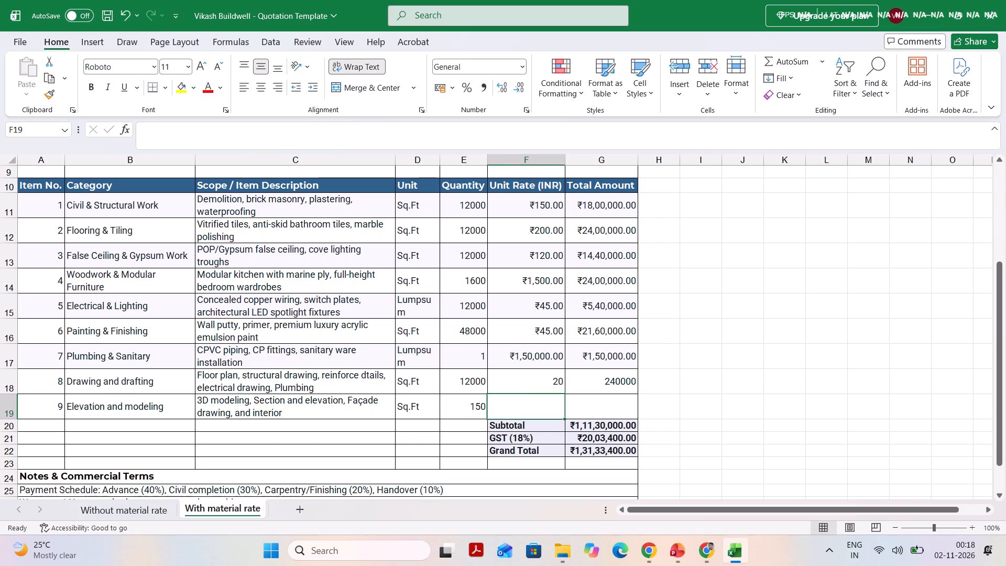
key("4")
key("0")
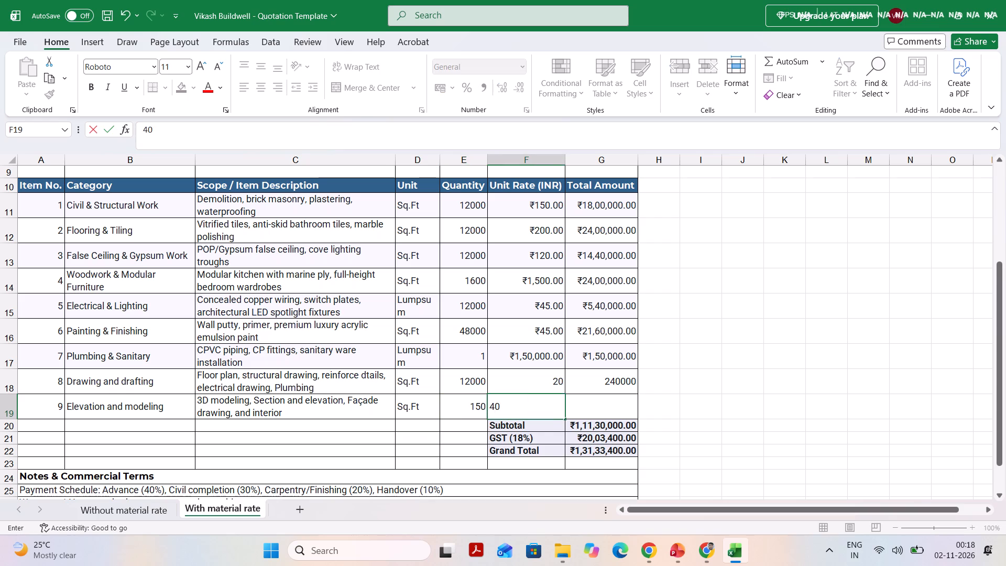
key("Tab")
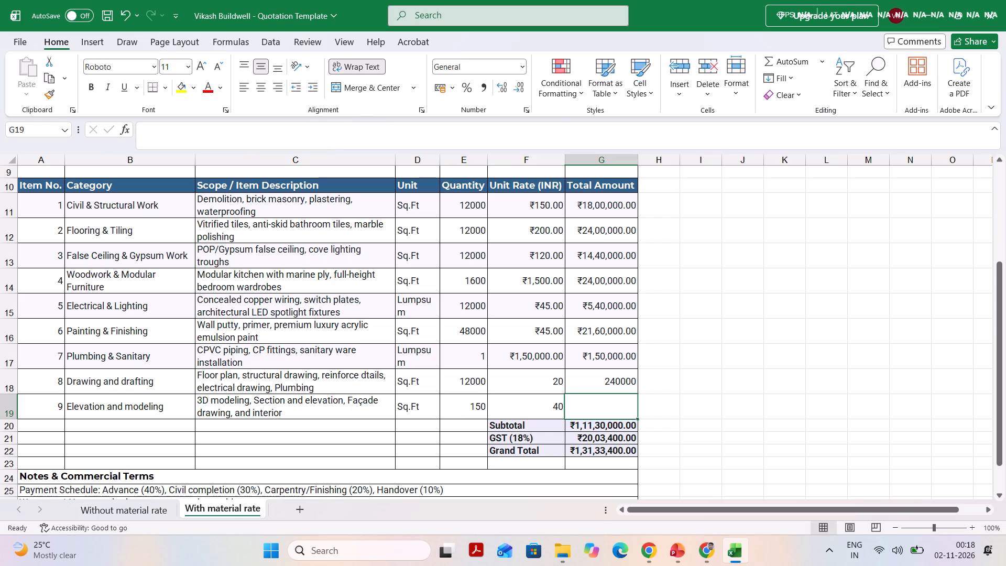
key("shift+Tab")
type("30")
key("Tab")
Fill the total amount formula down from item 8 into item 9.
key("ctrl+d")
key("Return")
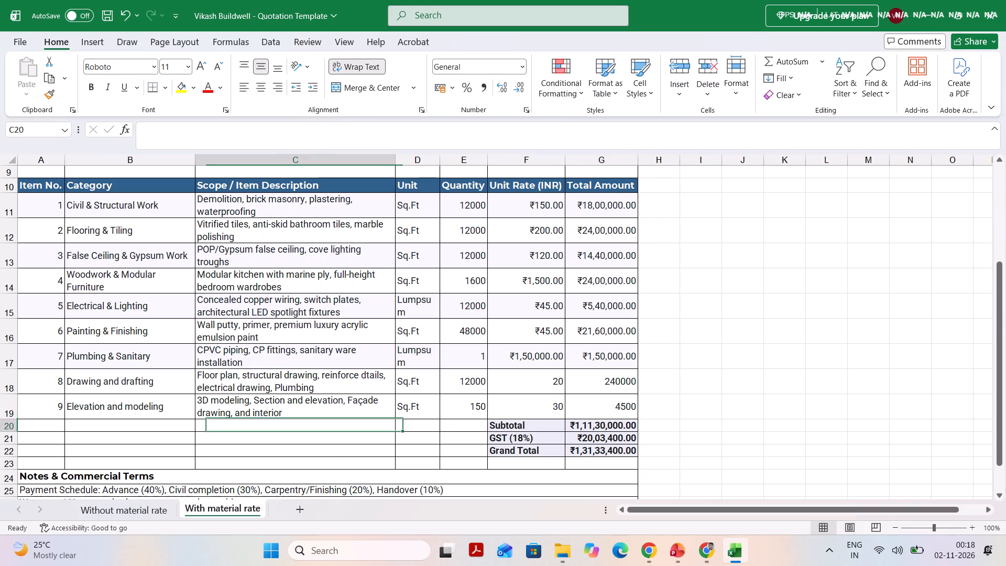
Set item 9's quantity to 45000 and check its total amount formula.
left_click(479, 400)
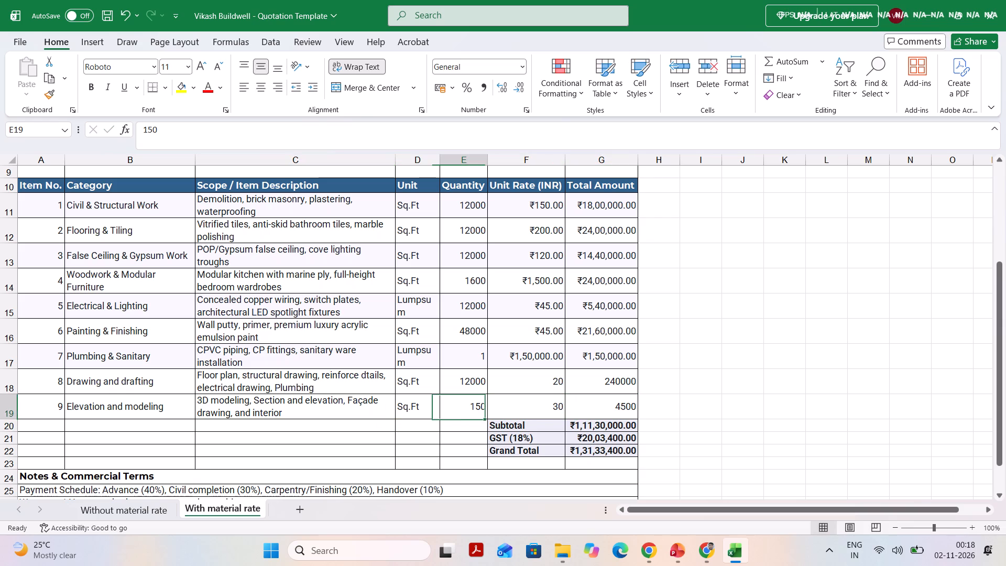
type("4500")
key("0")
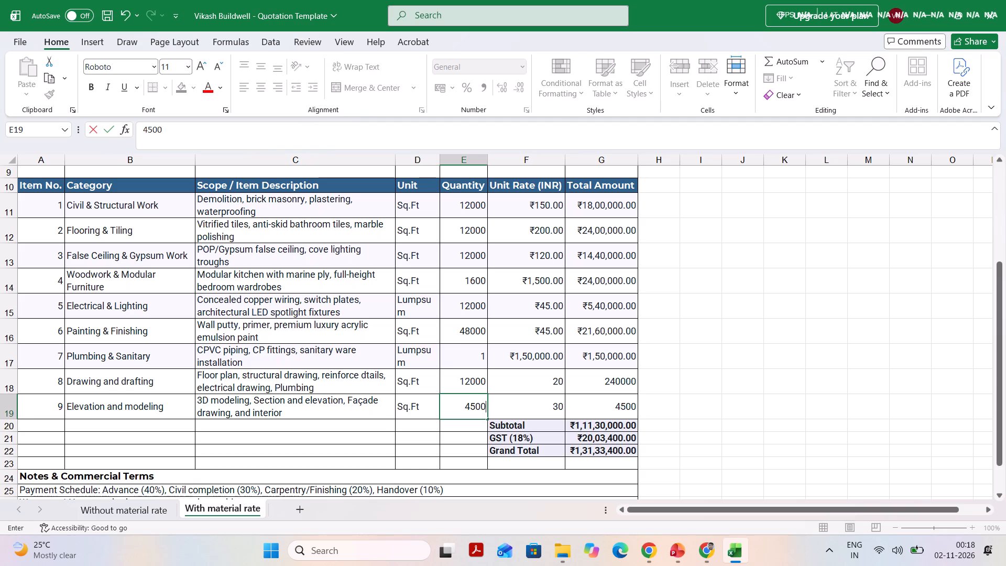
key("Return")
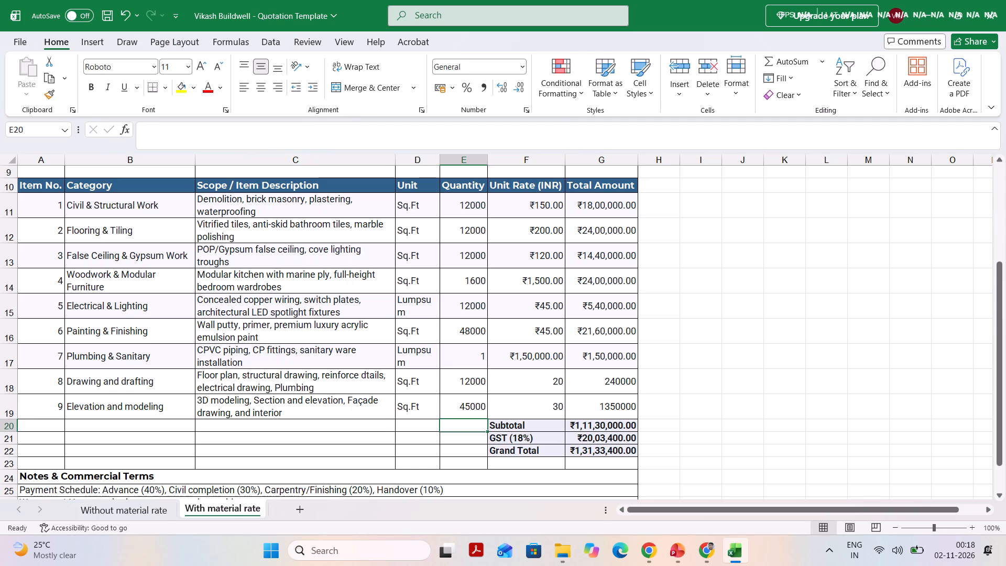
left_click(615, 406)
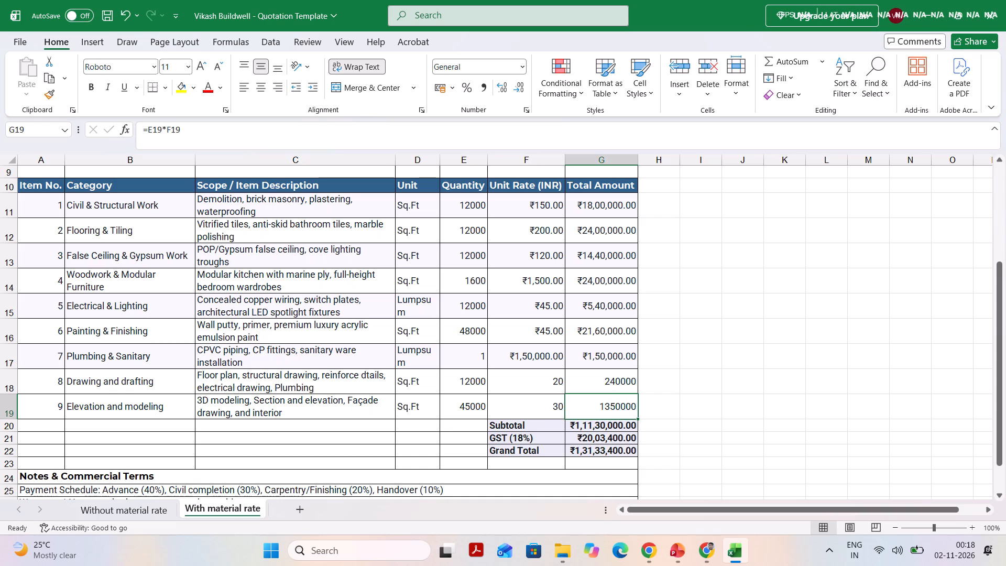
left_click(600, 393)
Set the quantity of every item from 1 to 9 to 1.
scroll(533, 400, "up", 1)
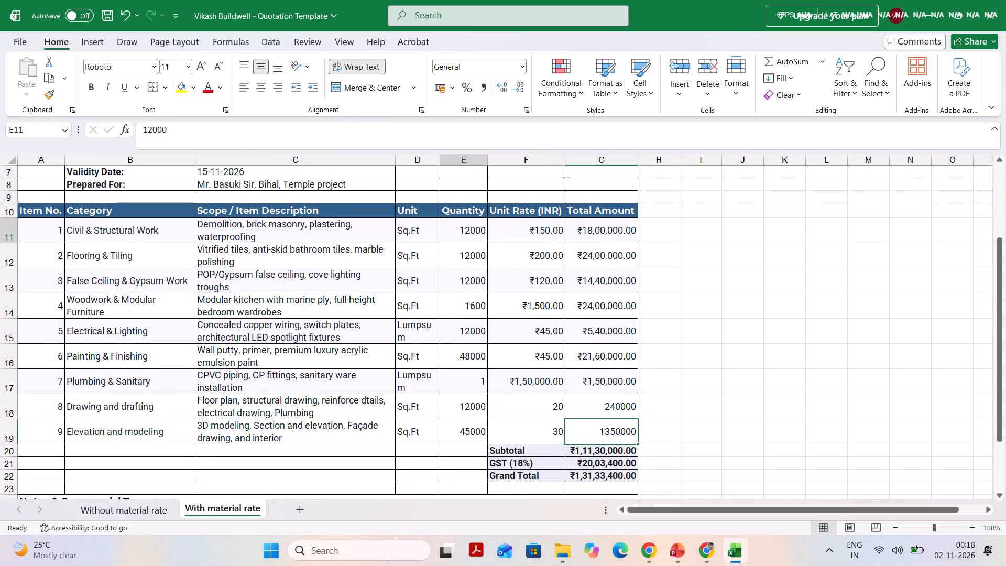
left_click(466, 236)
key("1")
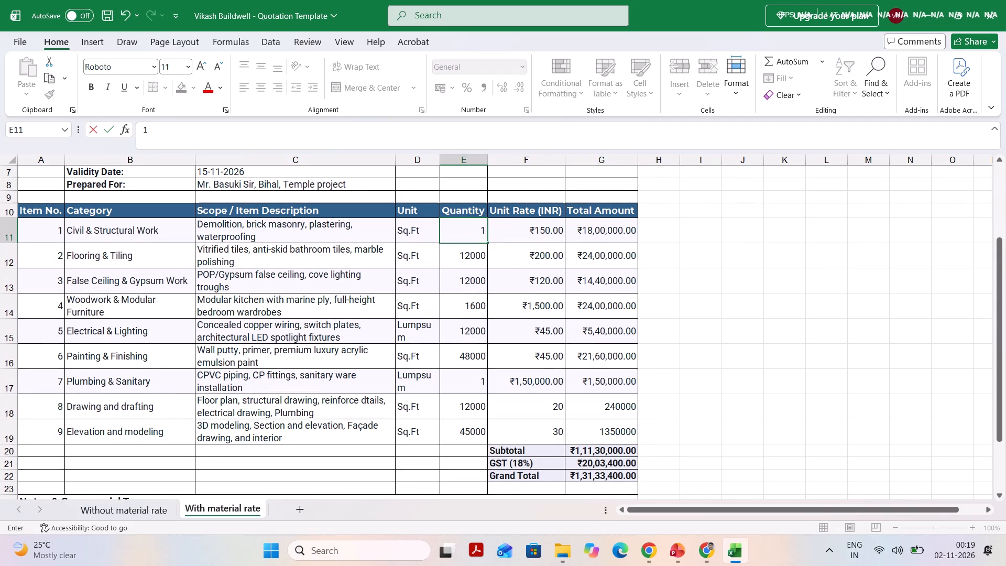
key("Return")
key("1")
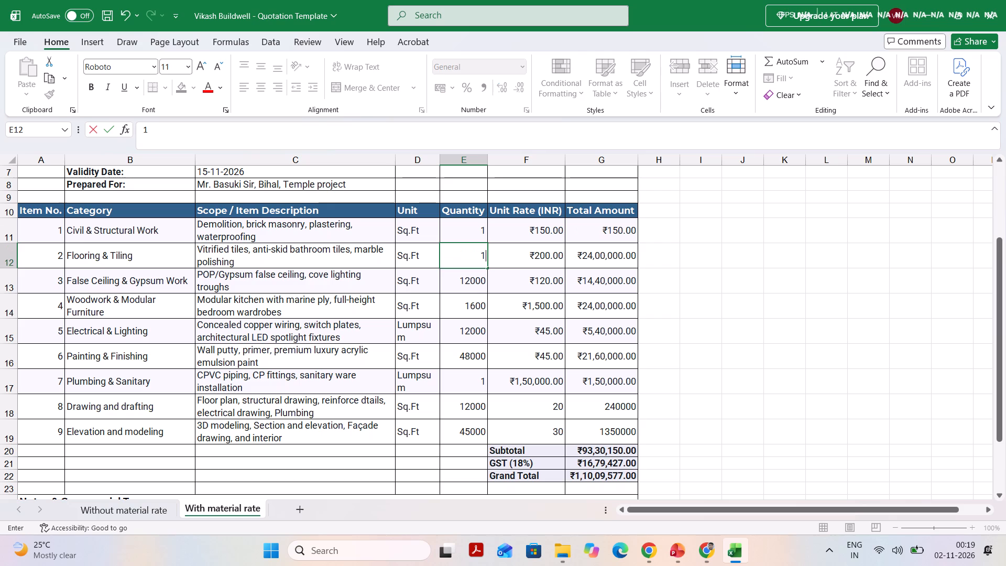
key("Return")
key("1")
key("Return")
key("1")
key("Return")
key("1")
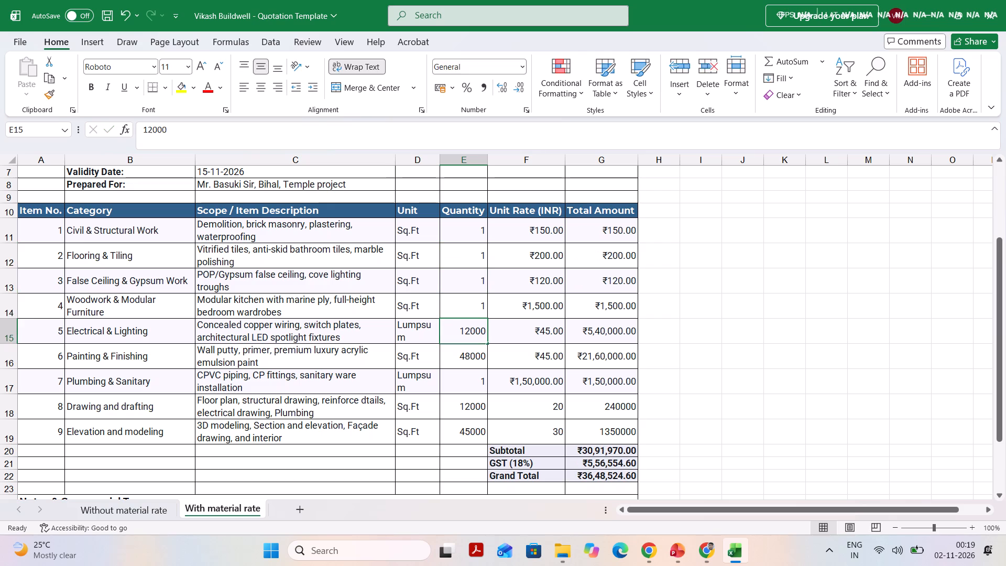
key("Return")
key("1")
key("Return")
key("1")
key("Return")
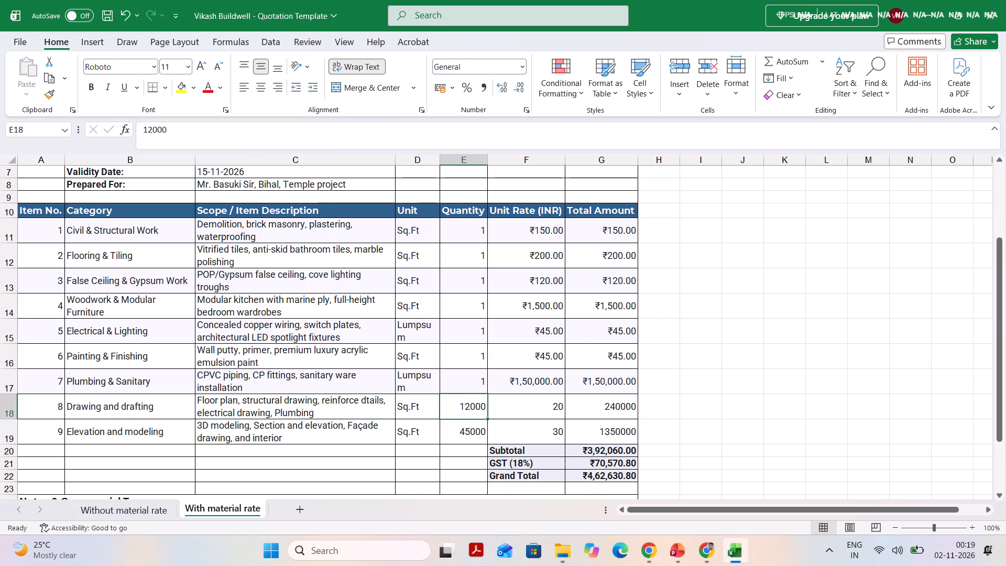
key("1")
key("Return")
key("1")
key("Return")
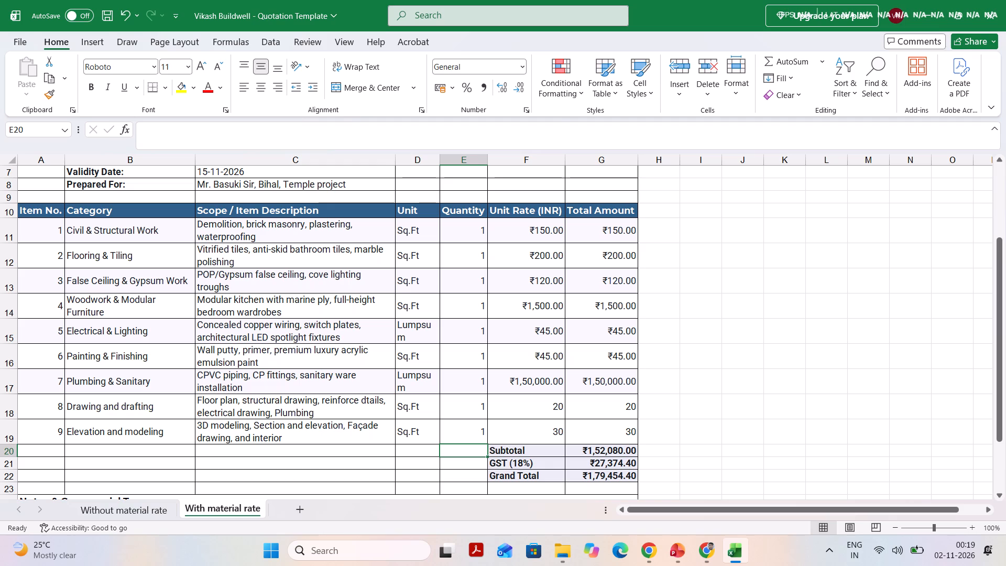
Set the quotation date in the header details to 02-11-2026.
scroll(544, 344, "up", 2)
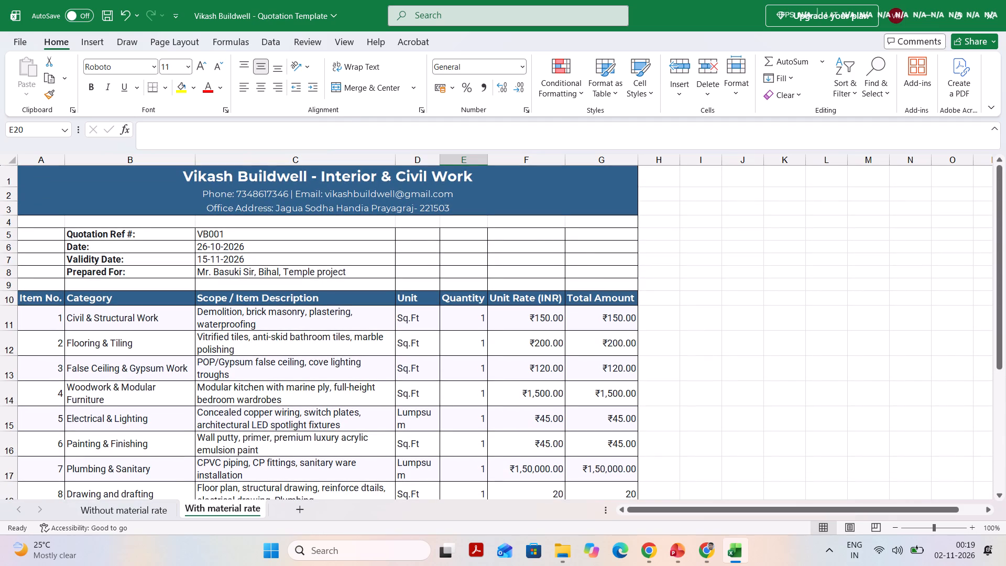
left_click(224, 248)
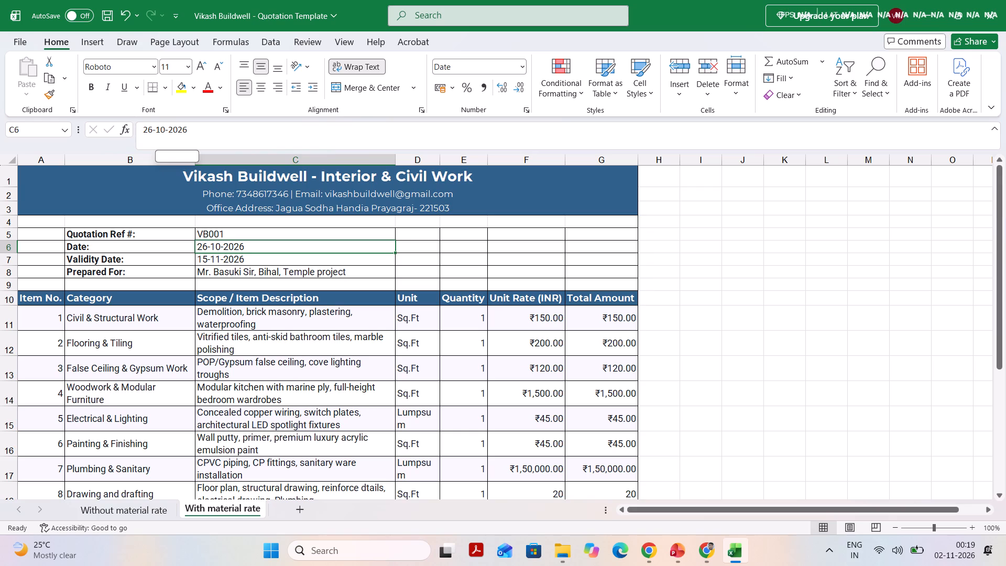
left_click(152, 128)
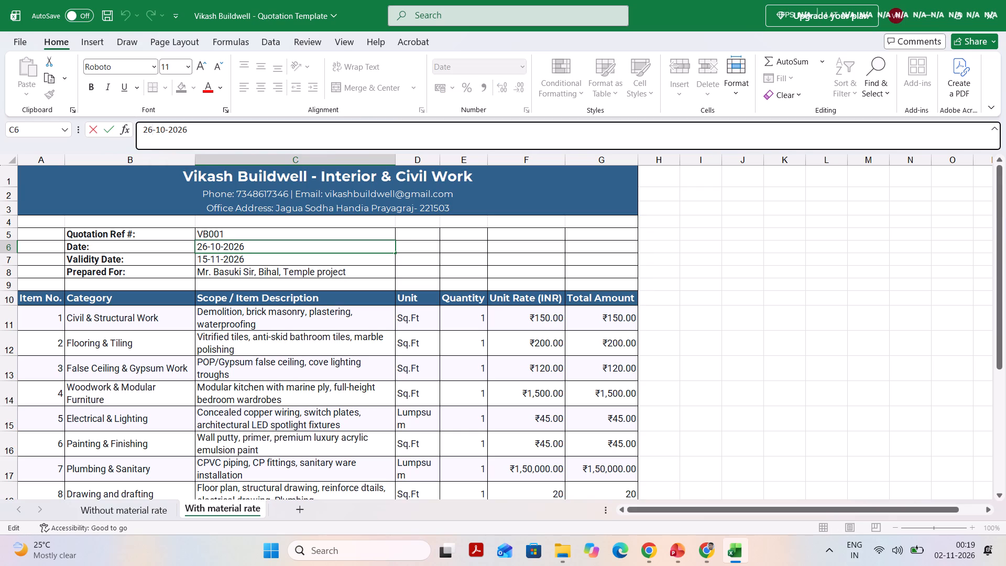
key("BackSpace")
key("BackSpace")
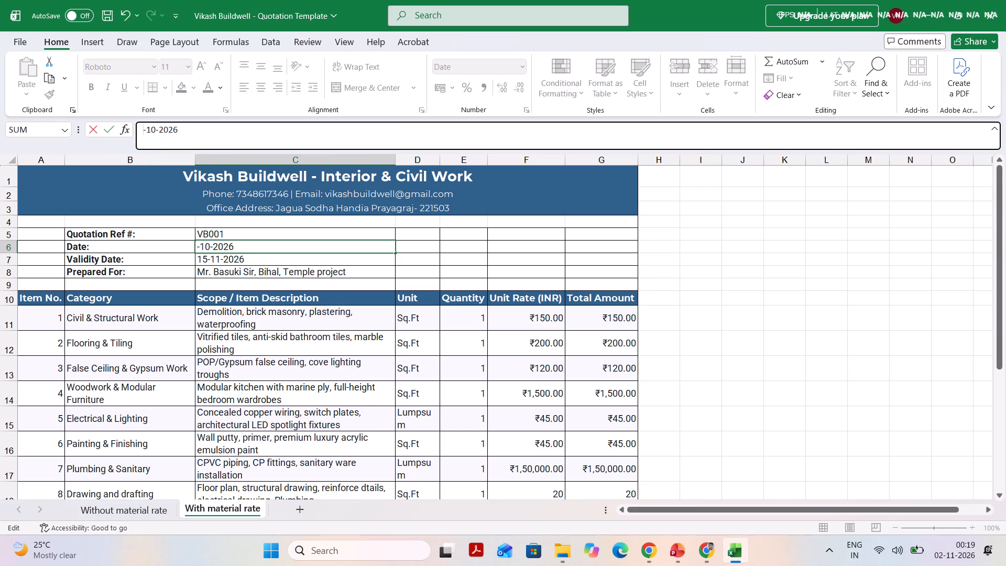
type("02")
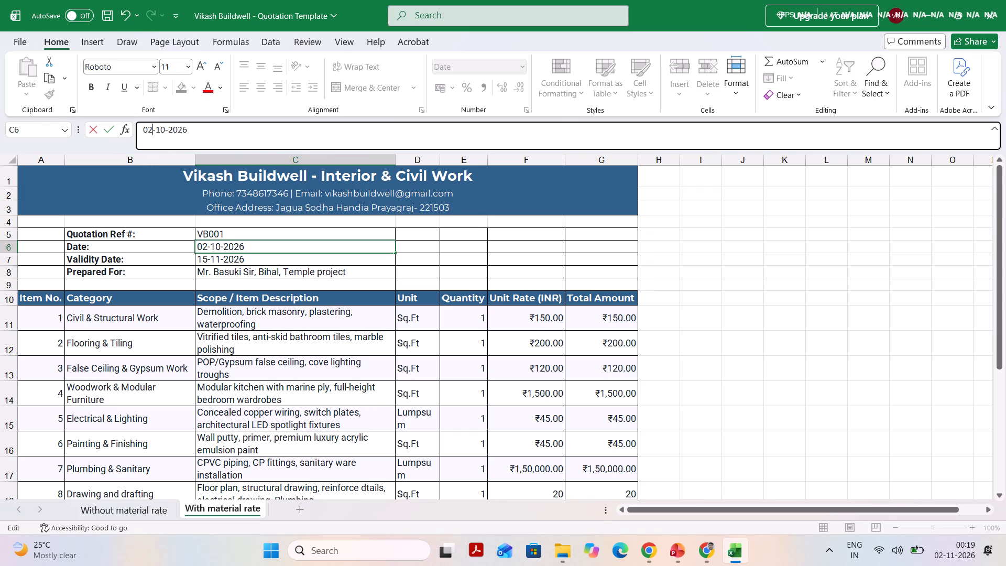
left_click(165, 128)
key("BackSpace")
key("1")
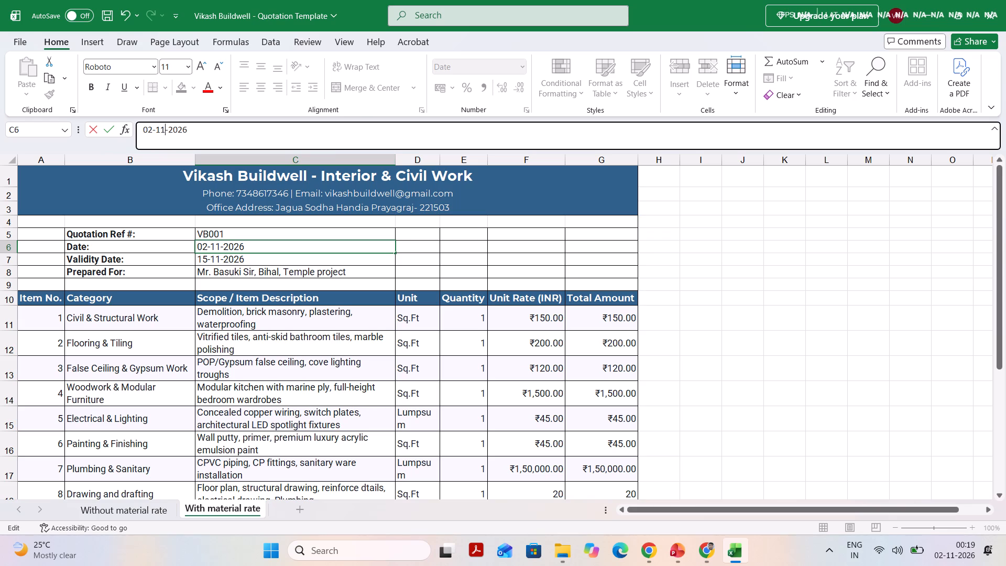
left_click(261, 255)
left_click(244, 263)
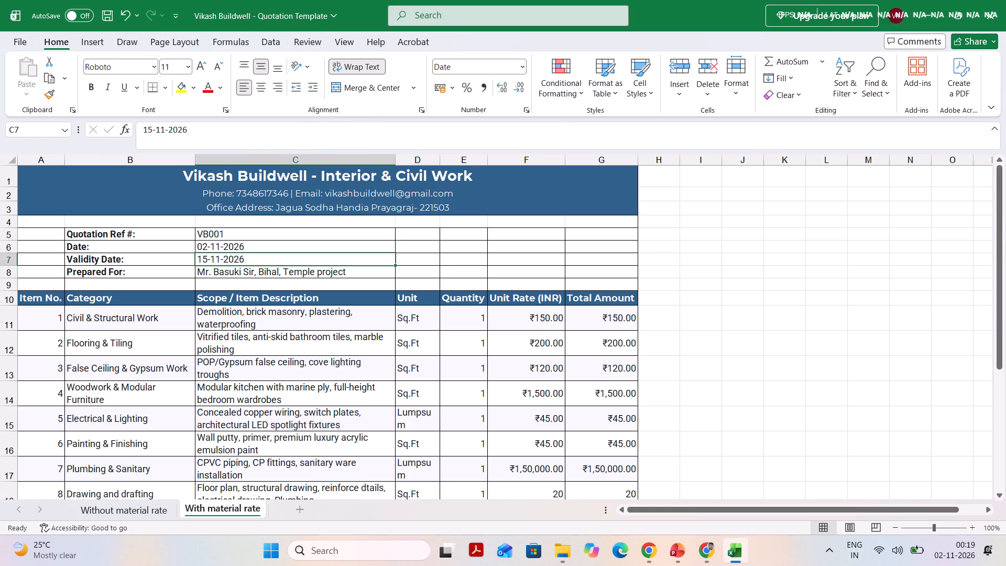
Apply outside borders to cells A27 to G27, the empty row below the warranty note.
scroll(314, 374, "down", 1)
scroll(314, 374, "up", 1)
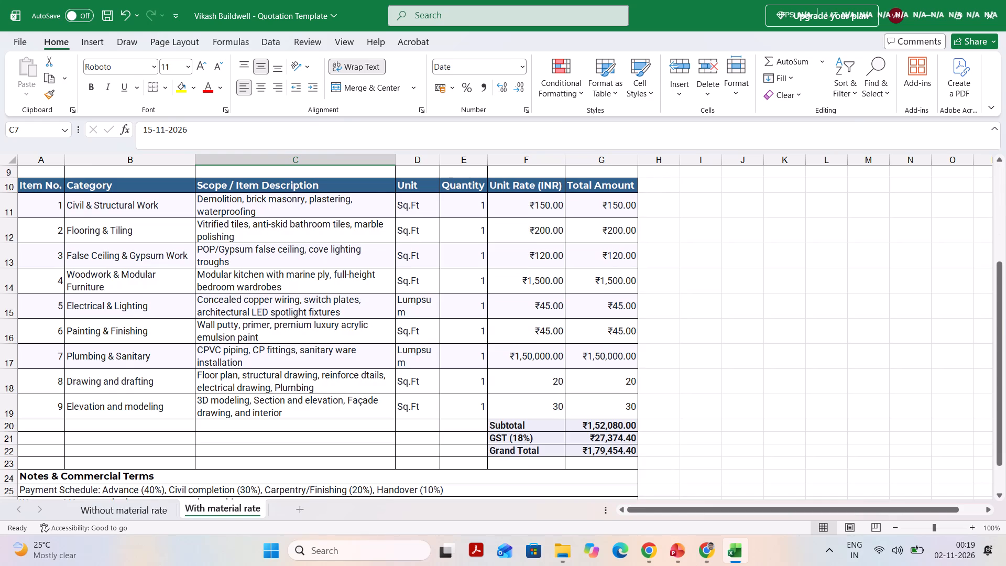
scroll(314, 374, "down", 1)
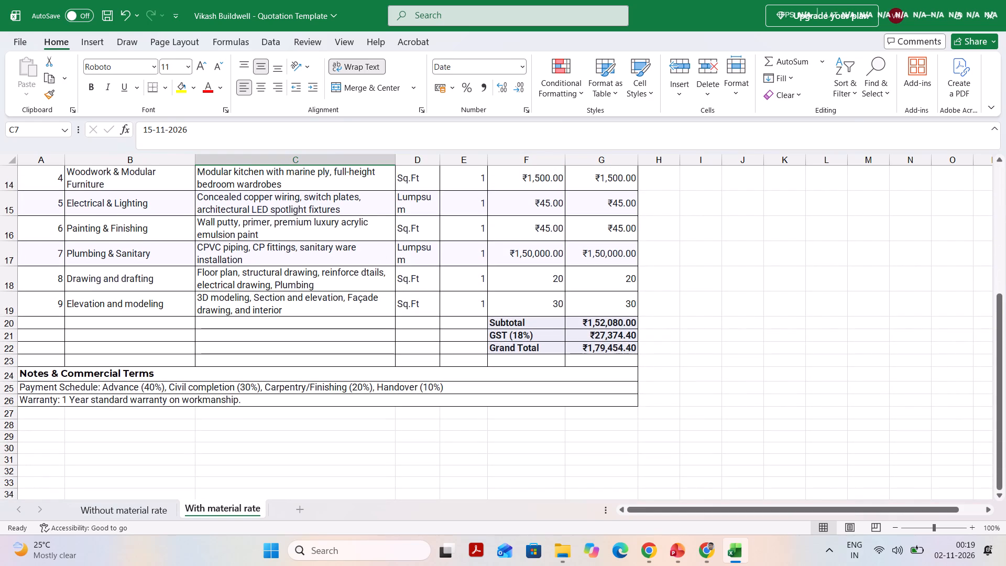
left_click_drag(39, 412, 366, 422)
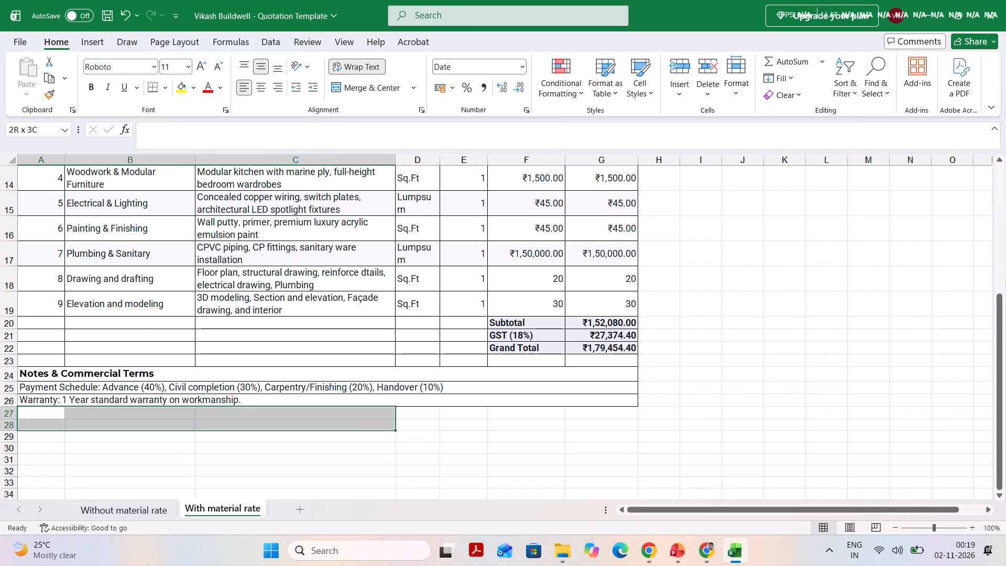
left_click_drag(366, 422, 494, 415)
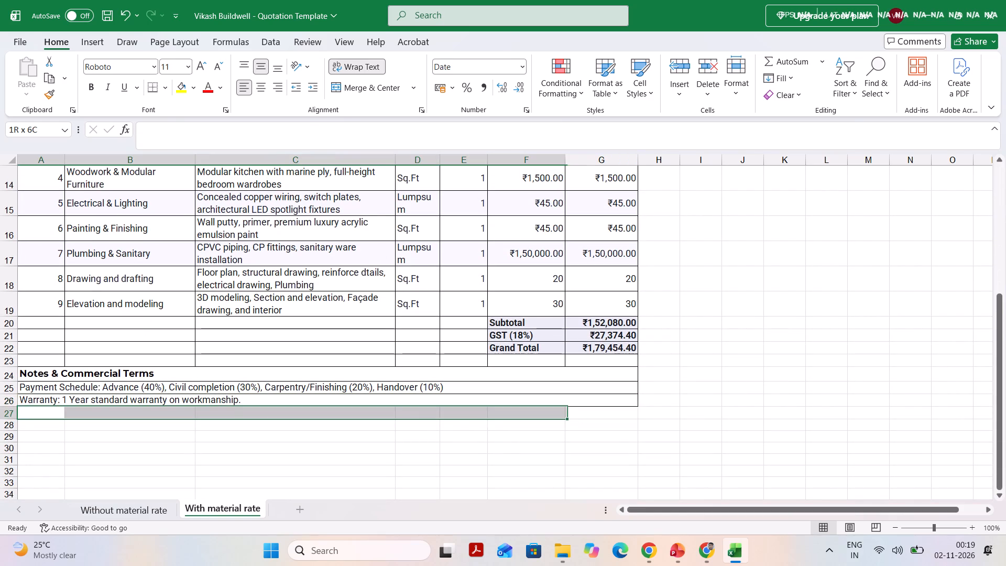
left_click_drag(494, 415, 565, 417)
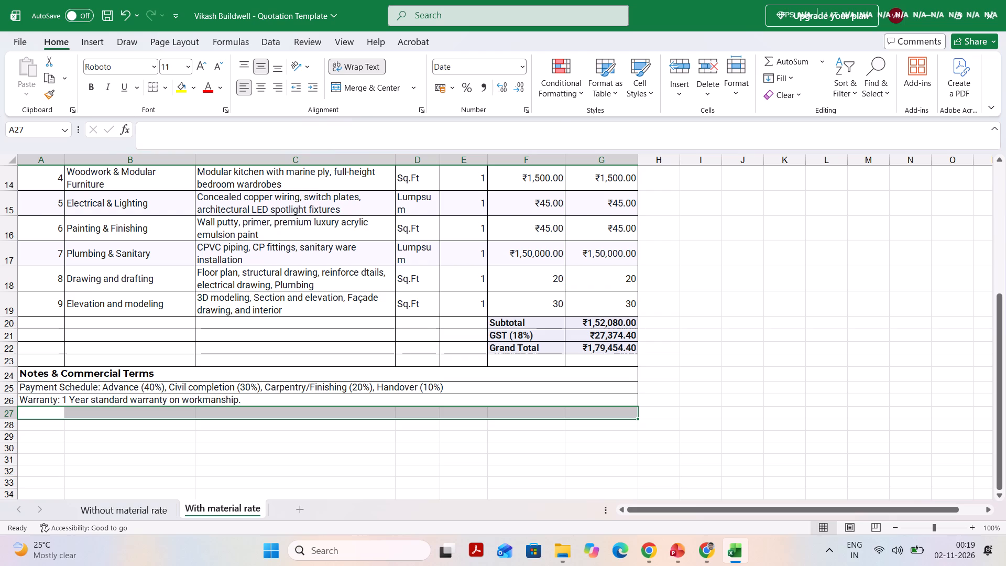
left_click(167, 88)
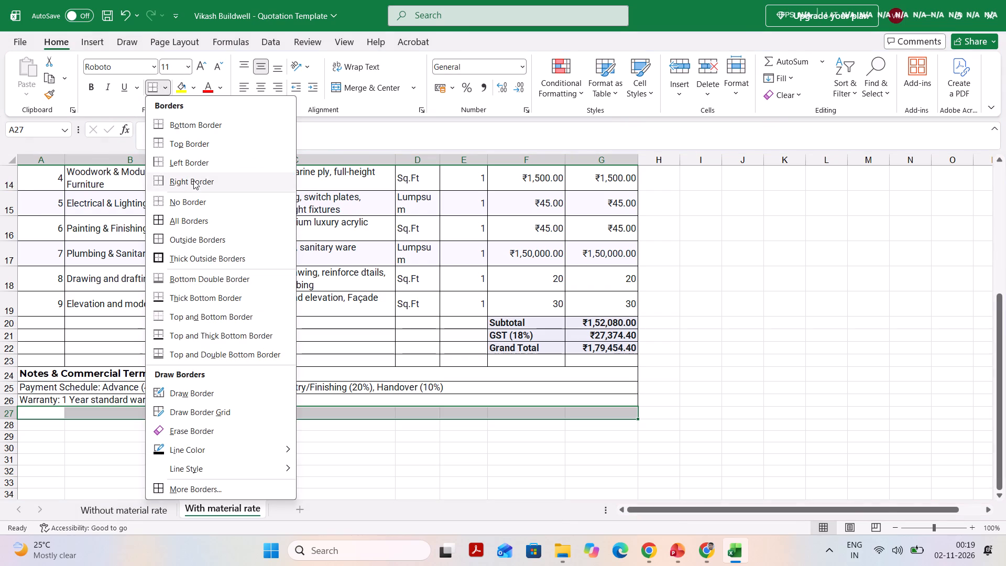
left_click(179, 238)
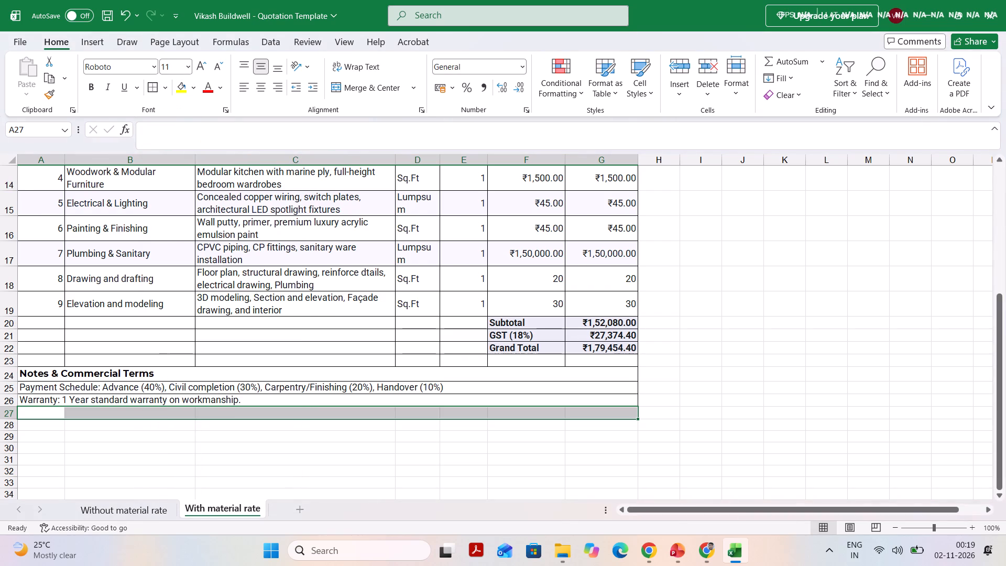
Merge cells A27 to G27 into one cell and left-align it.
left_click(39, 415)
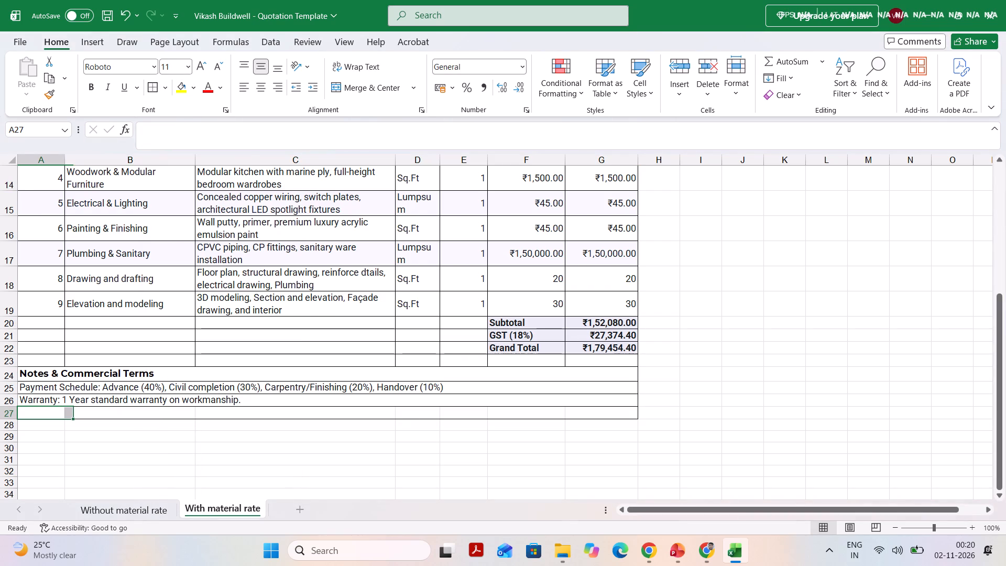
left_click_drag(39, 415, 575, 409)
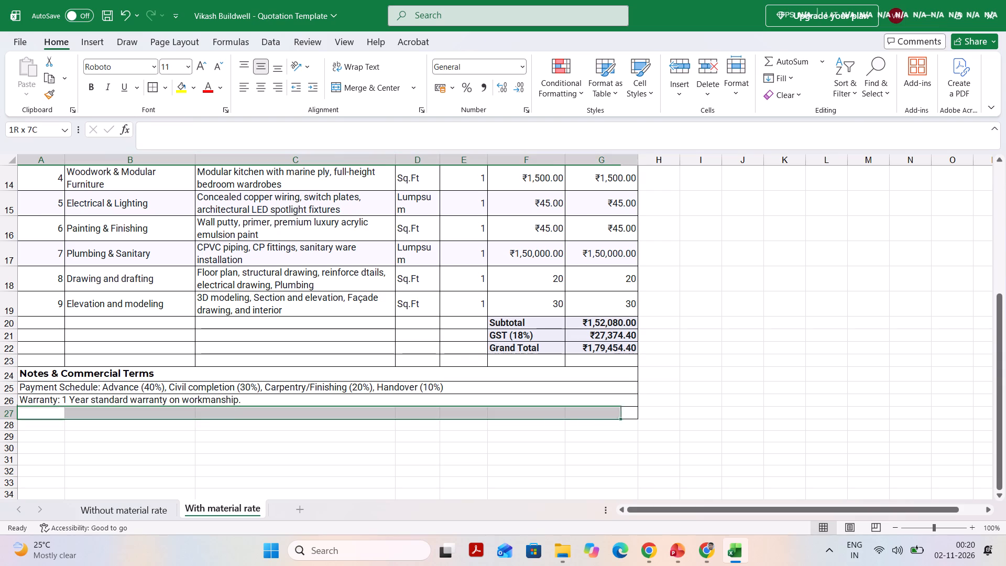
left_click_drag(575, 409, 598, 414)
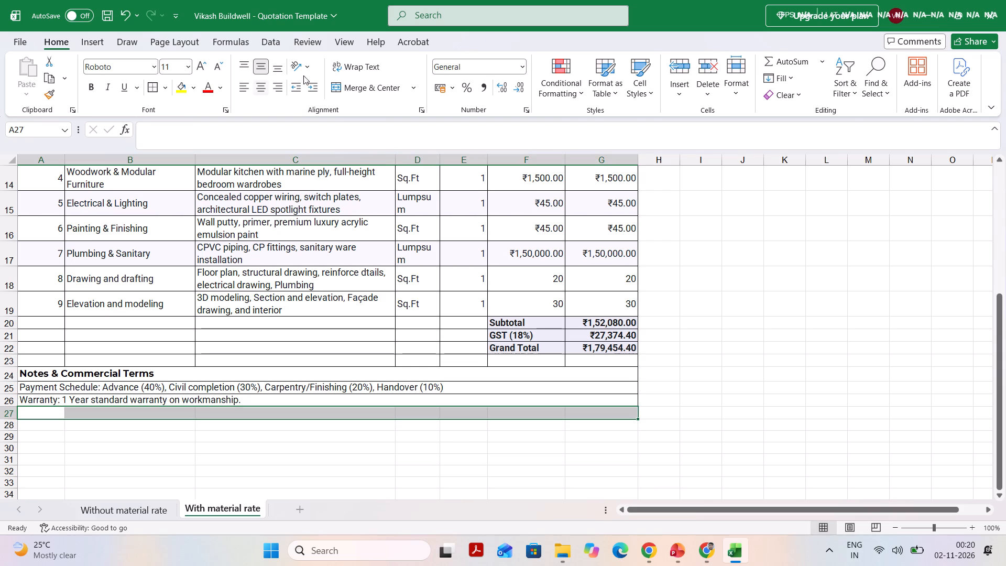
left_click(373, 91)
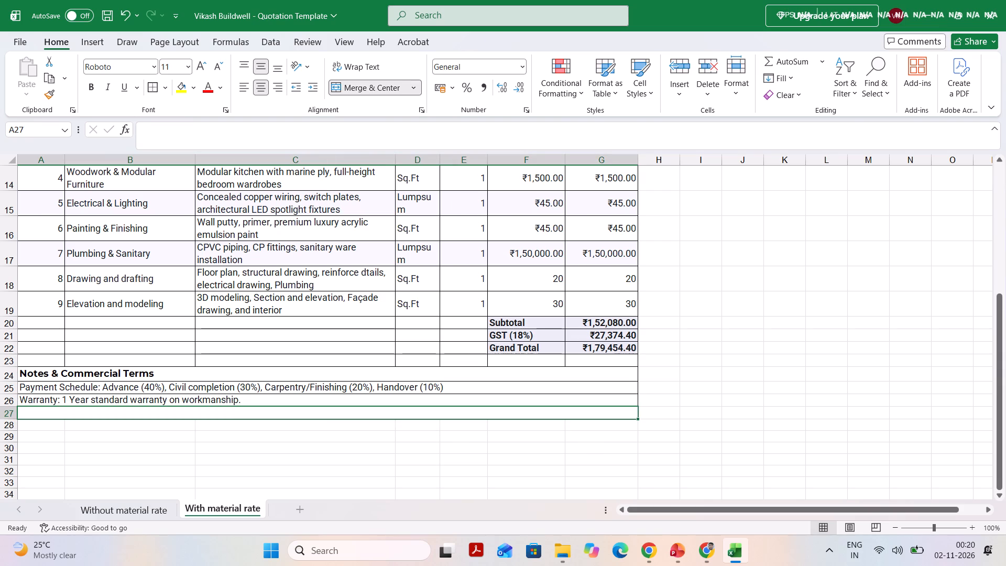
left_click(243, 83)
Enter the note "Every material provided by owner." in the merged row 27 below the warranty term.
key("shift+w")
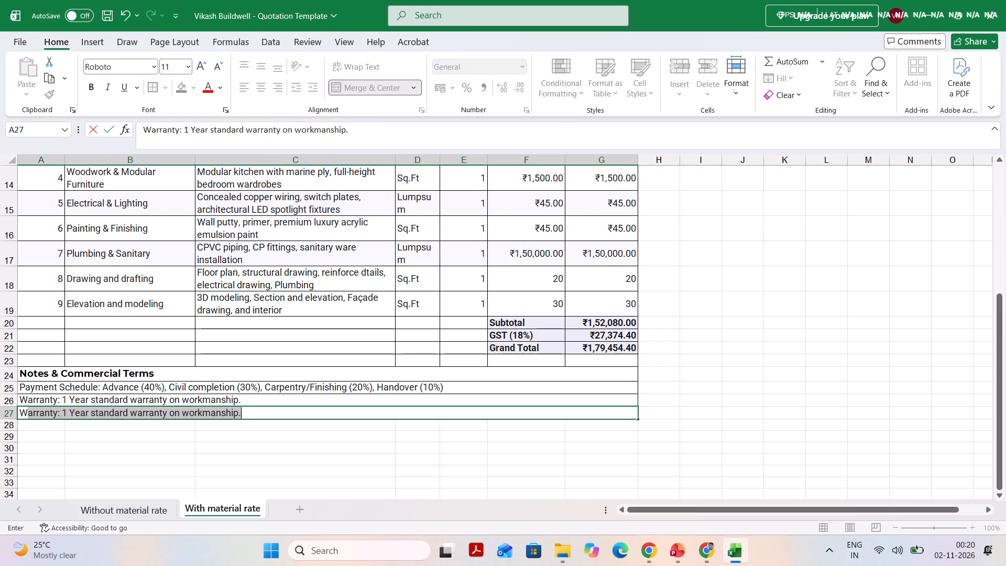
key("BackSpace")
key("shift+e")
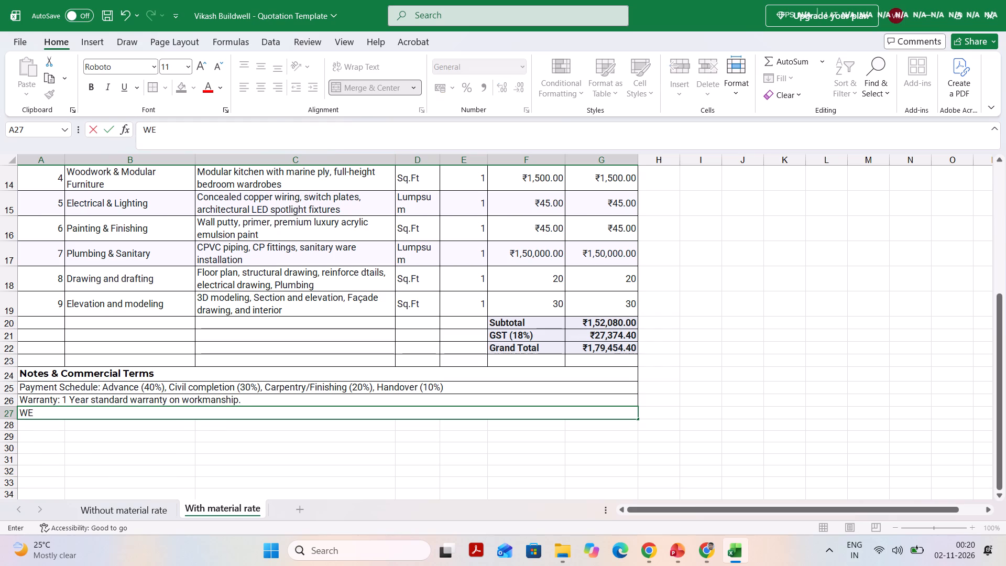
type("very Material")
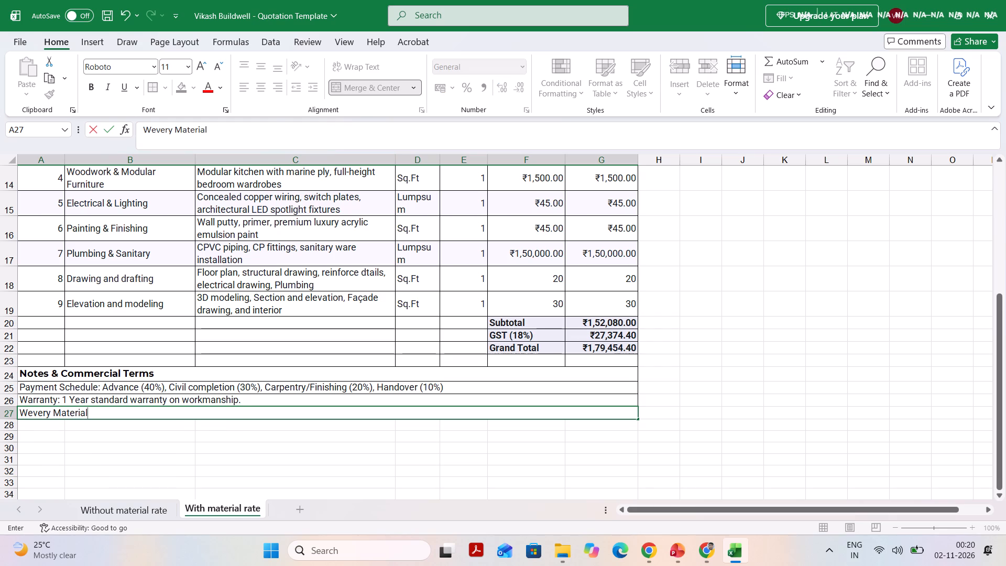
key("space")
key("BackSpace")
key("BackSpace")
key("BackSpace")
key("BackSpace")
key("BackSpace")
key("BackSpace")
key("BackSpace")
key("BackSpace")
key("BackSpace")
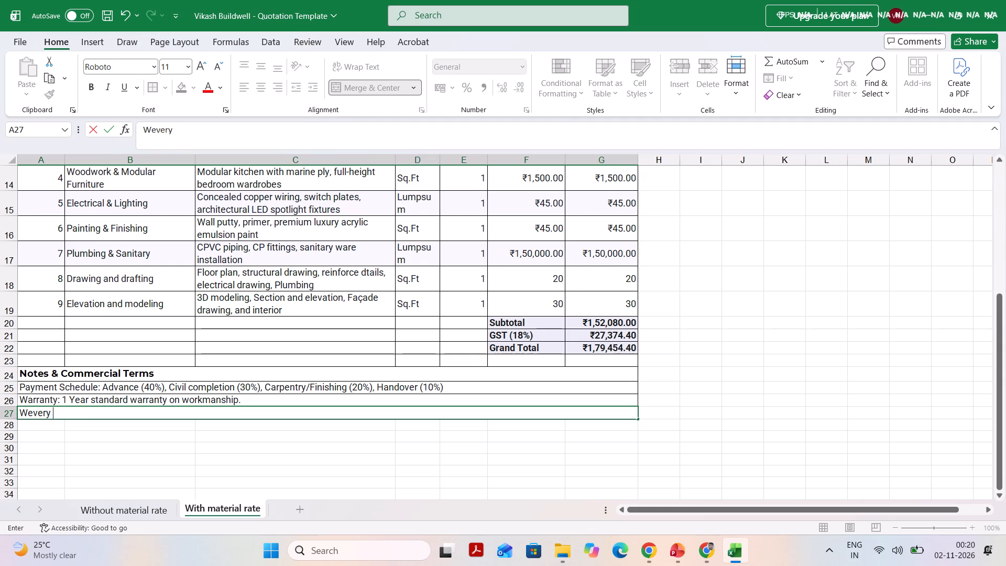
type("material pro")
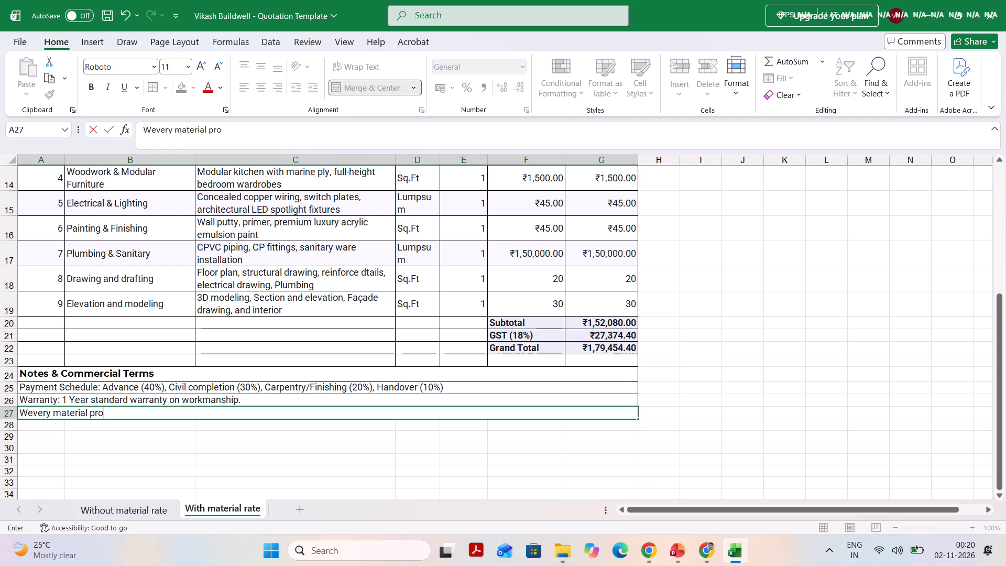
type("vic")
key("BackSpace")
type("de")
type("d by")
key("space")
left_click(34, 410)
key("BackSpace")
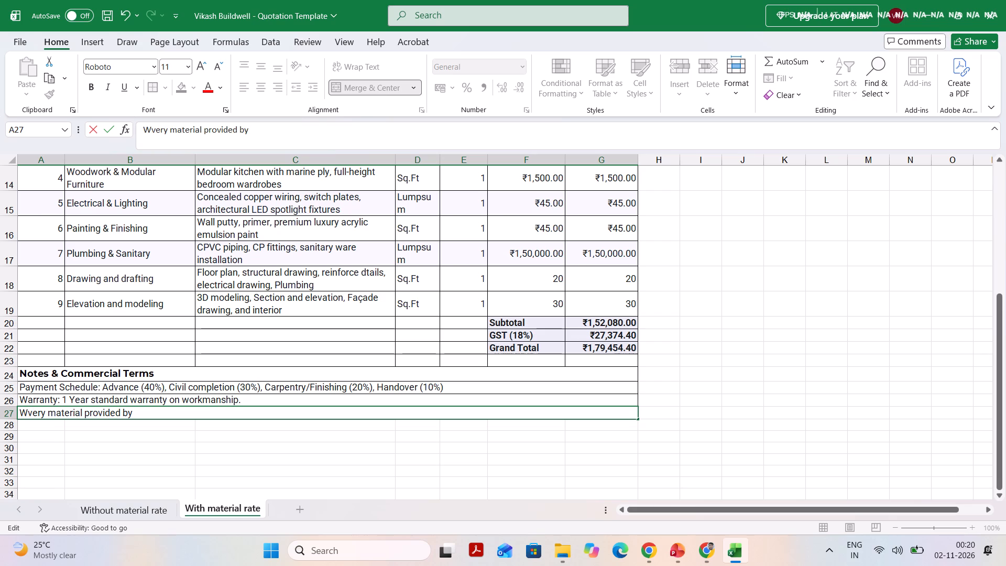
key("BackSpace")
key("BackSpace")
key("BackSpace")
key("shift+e")
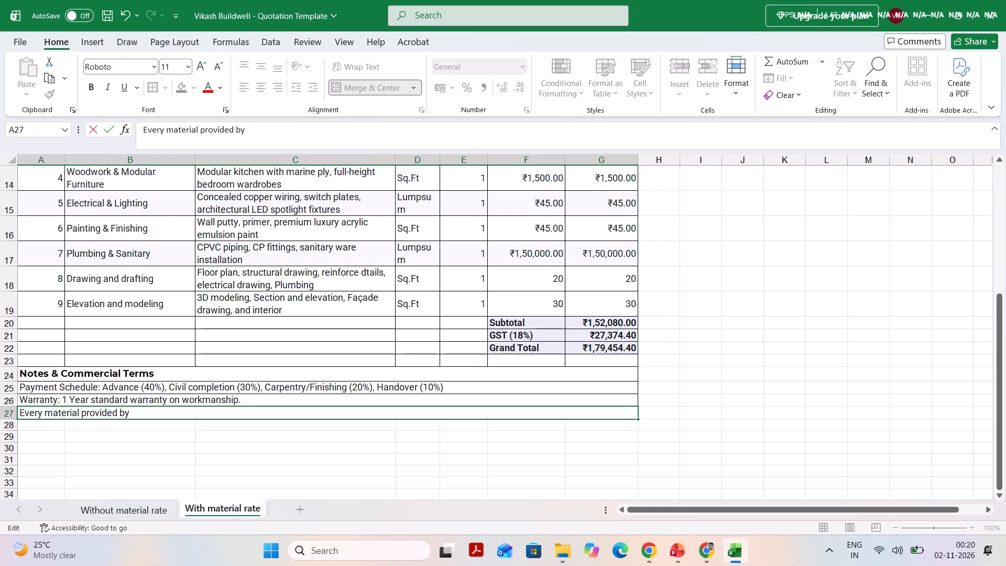
left_click(150, 412)
type("own")
type("er")
key("space")
key("t")
key("BackSpace")
key("BackSpace")
key("period")
Apply outside borders to cells A28 to G28, the empty row below the owner-provided material note.
left_click_drag(46, 429, 573, 431)
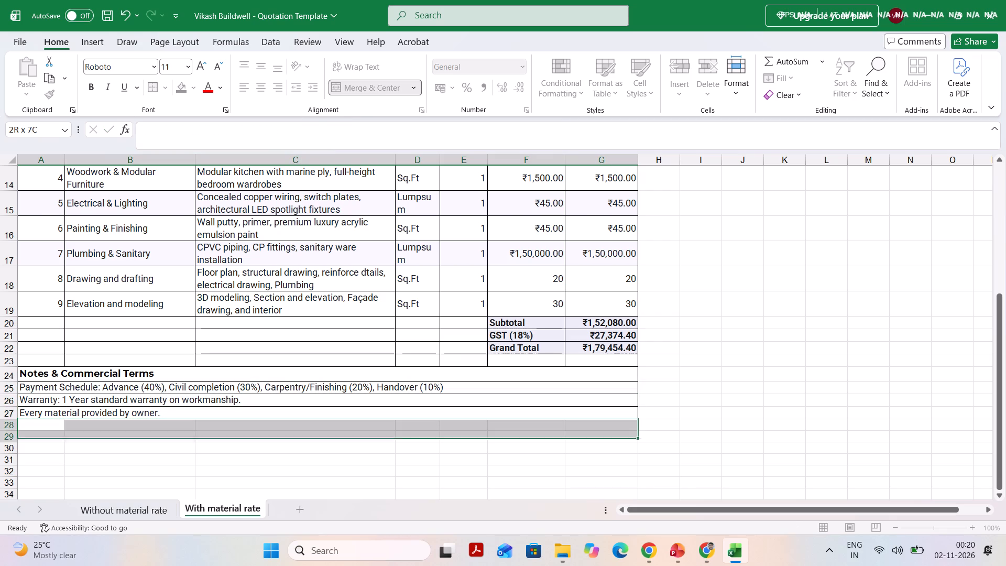
left_click_drag(573, 431, 574, 426)
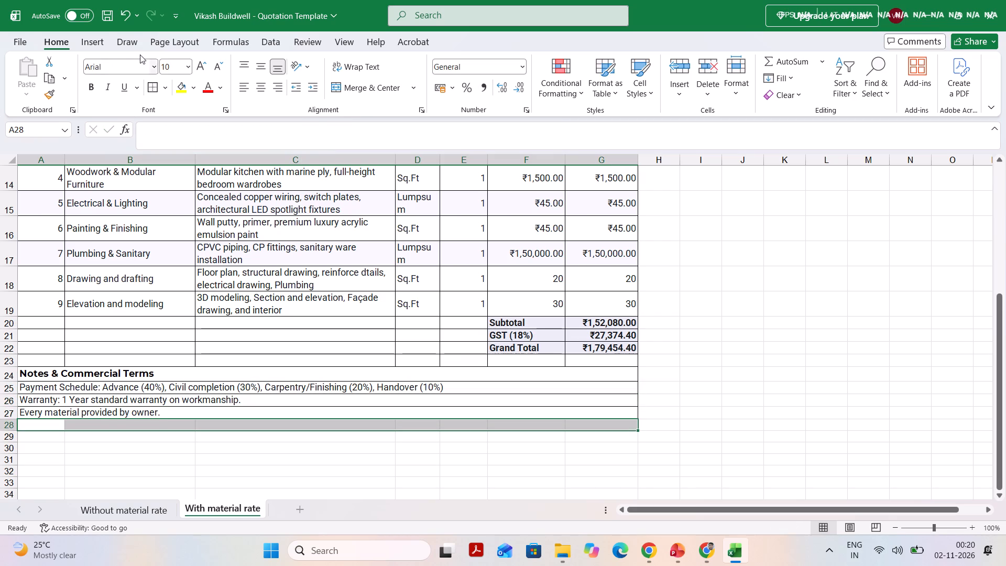
left_click(148, 89)
Merge cells A28 to G28 into one cell and left-align it.
left_click(351, 85)
left_click(244, 85)
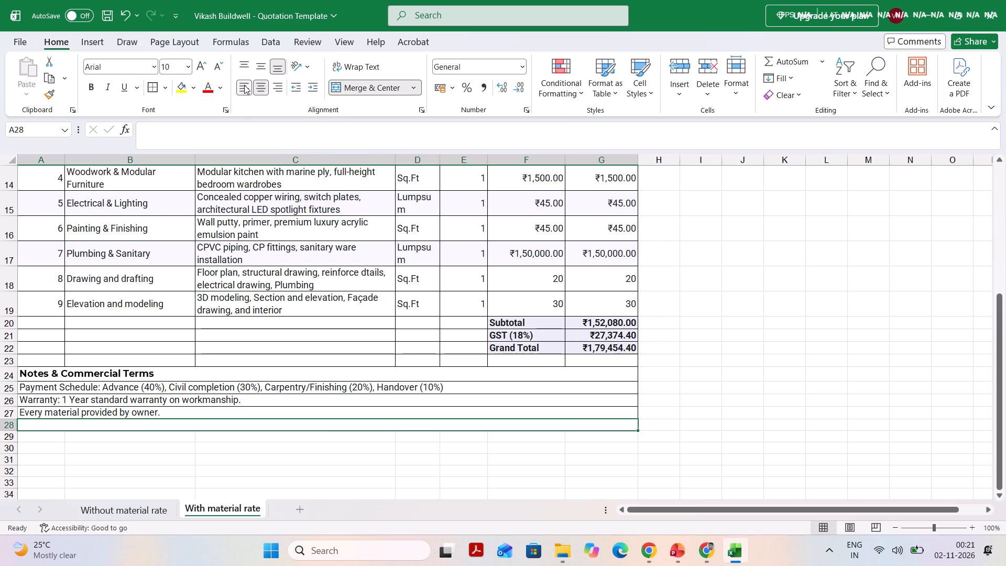
Enter the note "Drawing work will start when half payment of drawing work will be paid." in merged row 28.
left_click(54, 427)
key("shift+d")
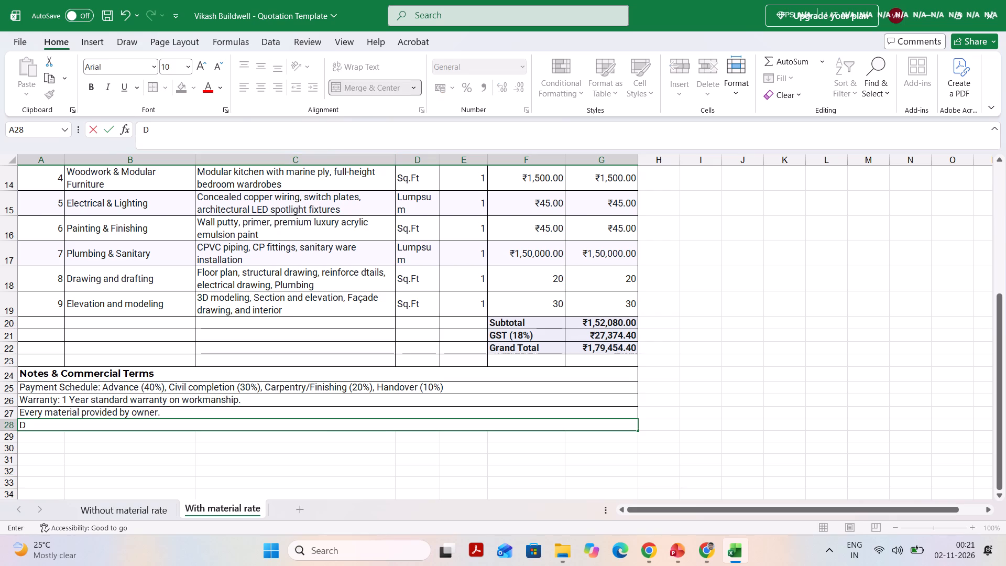
type("rawing")
key("space")
type("work will start")
key("space")
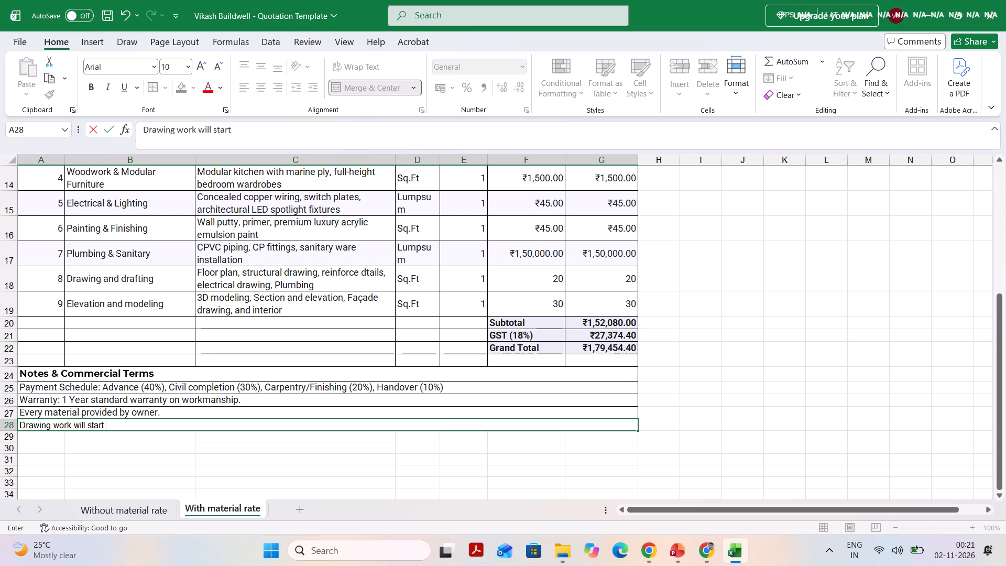
type("we")
key("h")
key("BackSpace")
key("BackSpace")
type("hen")
key("space")
type("half")
key("space")
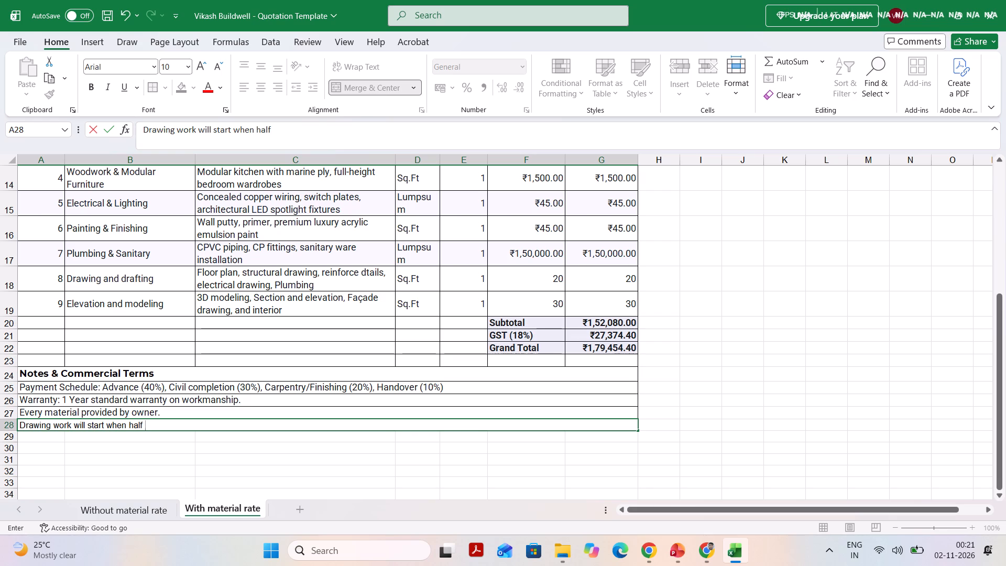
type("payment")
key("space")
type("of frawing work")
key("space")
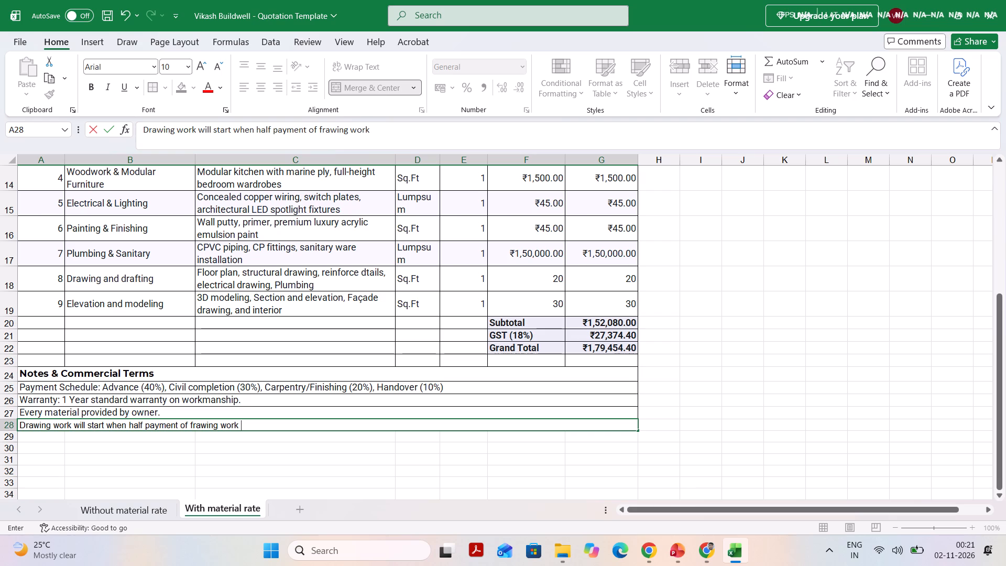
left_click(193, 425)
key("BackSpace")
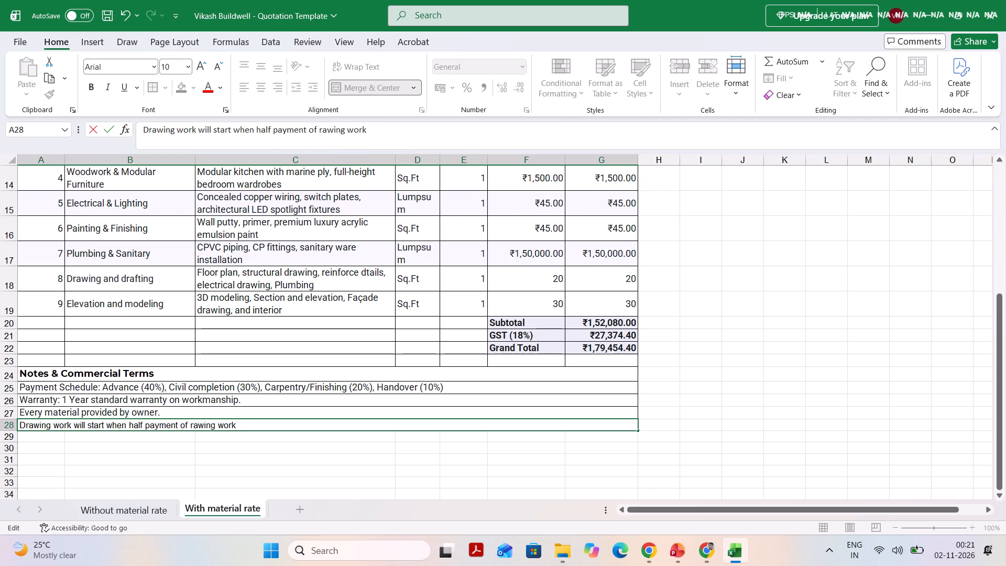
key("d")
left_click(255, 425)
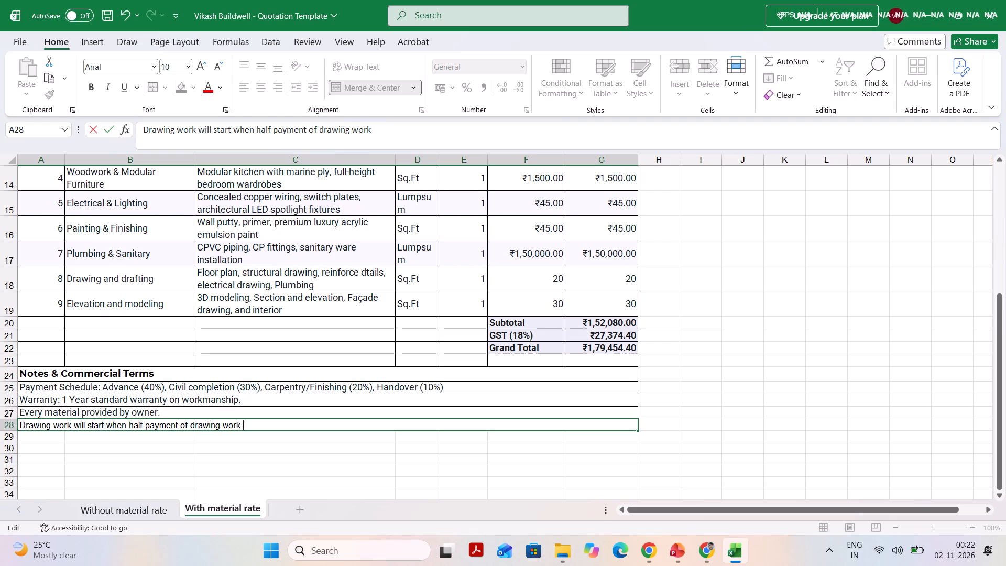
type("will")
key("space")
type("be pain")
key("BackSpace")
key("d")
key("period")
left_click(213, 418)
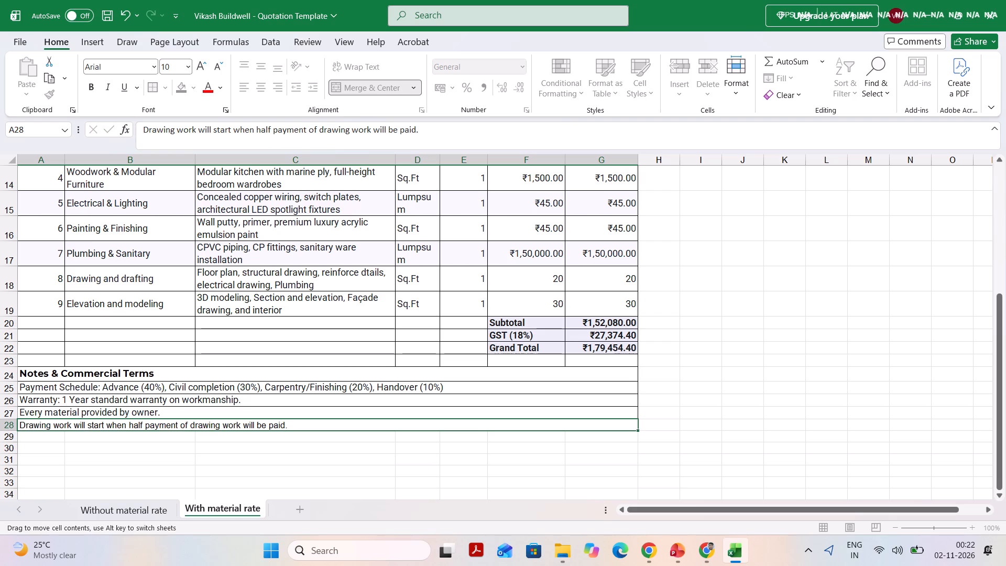
Set the font of the drawing-work payment note in row 28 to Roboto.
left_click(213, 415)
left_click(216, 431)
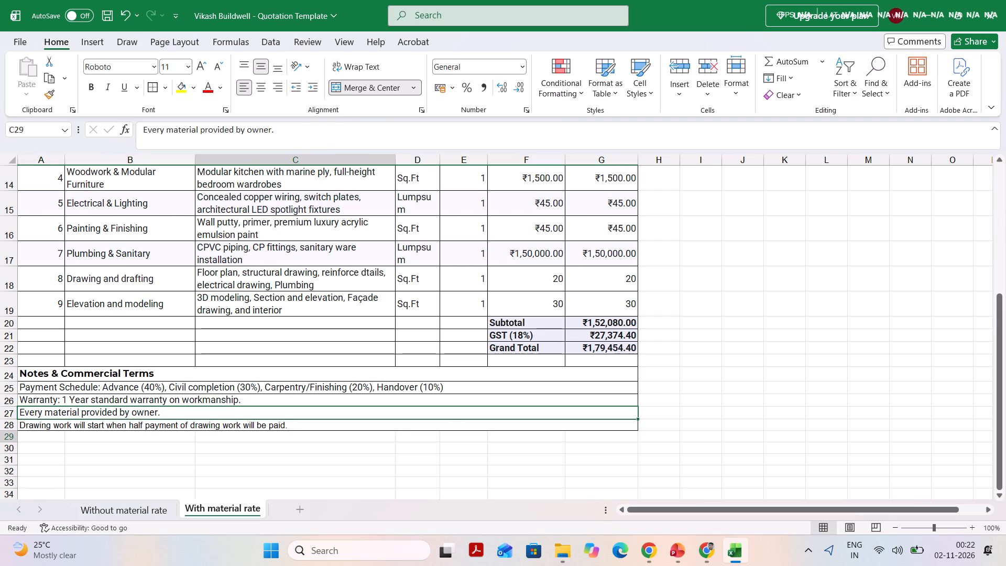
left_click(198, 427)
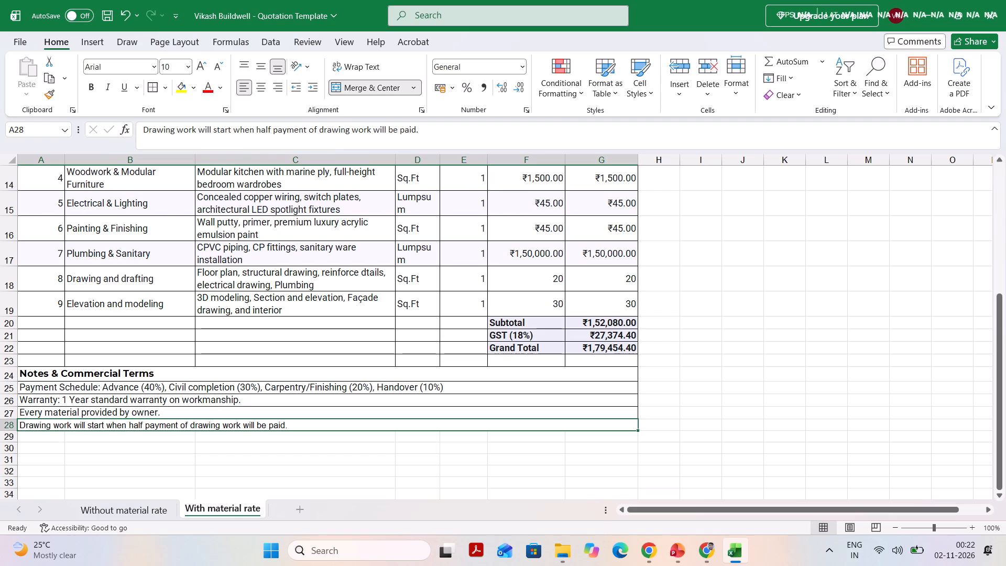
key("ctrl+a")
left_click(198, 427)
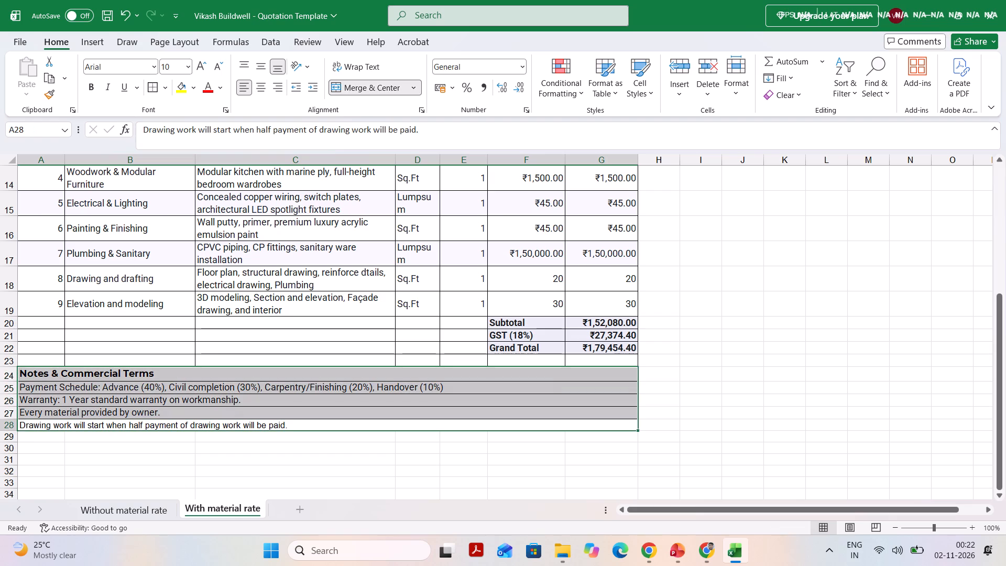
left_click(152, 67)
type("ro")
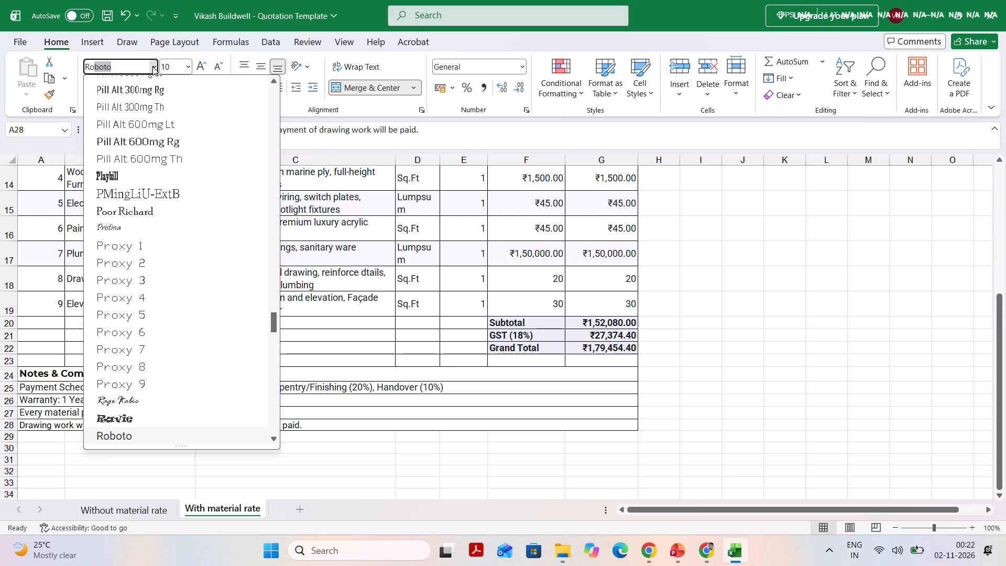
key("Return")
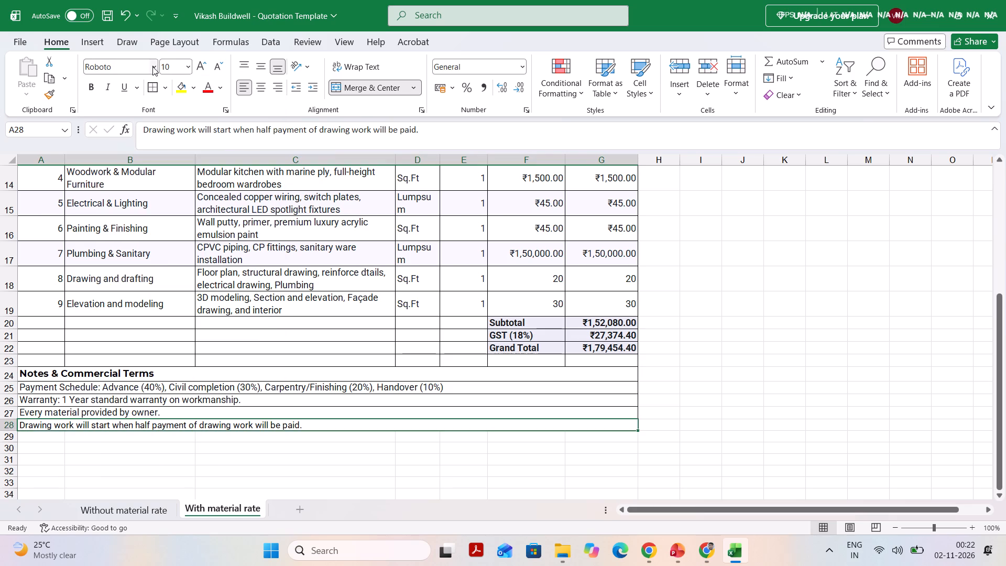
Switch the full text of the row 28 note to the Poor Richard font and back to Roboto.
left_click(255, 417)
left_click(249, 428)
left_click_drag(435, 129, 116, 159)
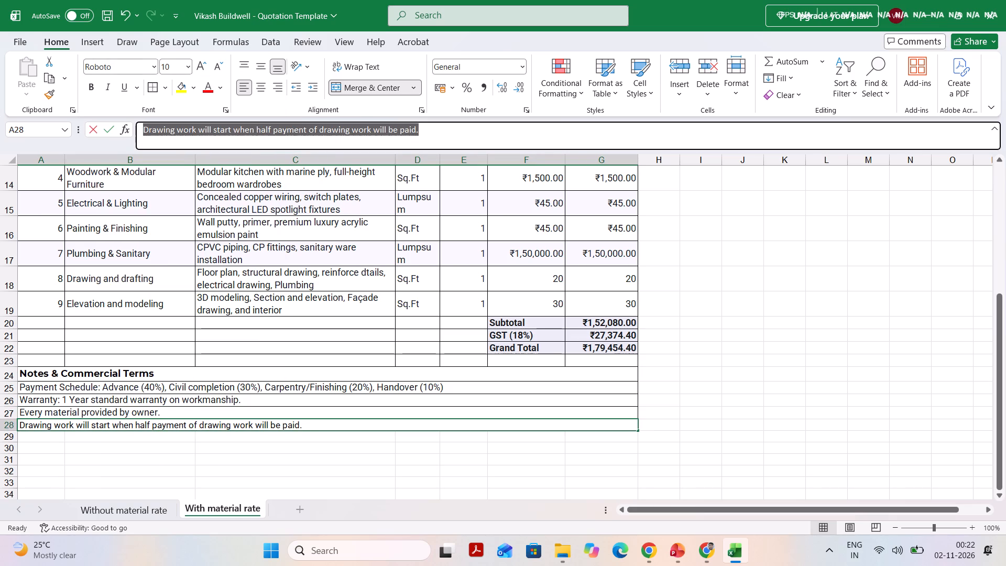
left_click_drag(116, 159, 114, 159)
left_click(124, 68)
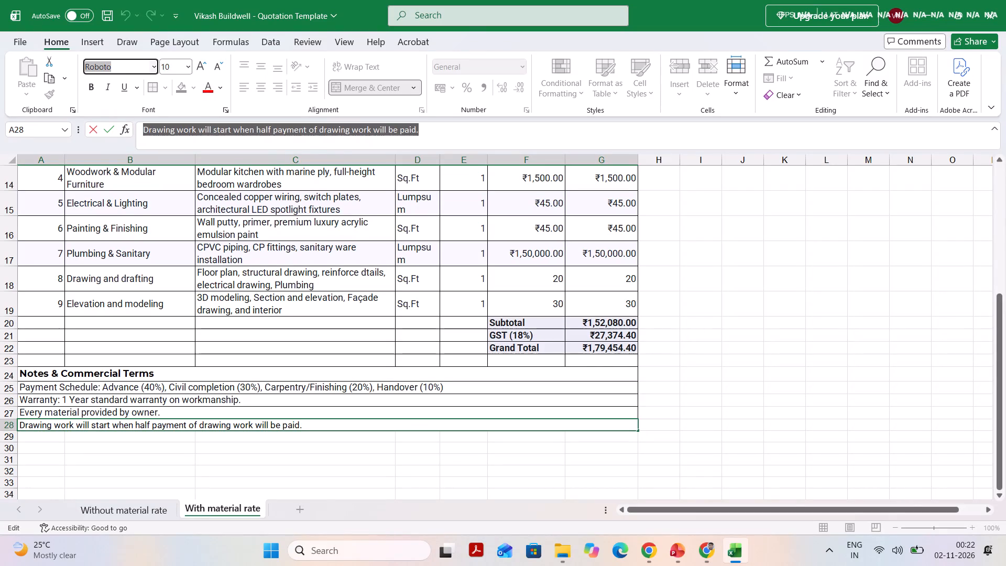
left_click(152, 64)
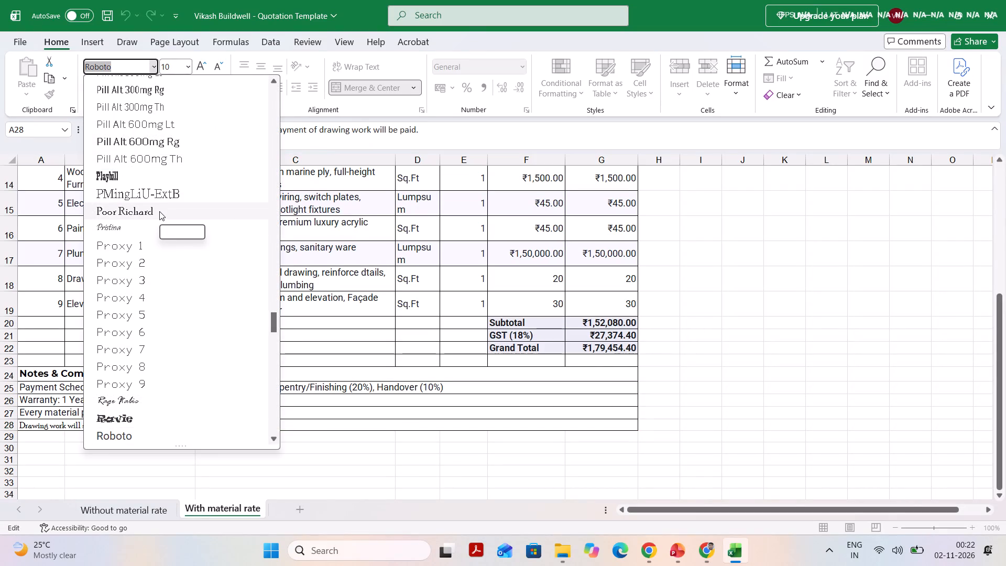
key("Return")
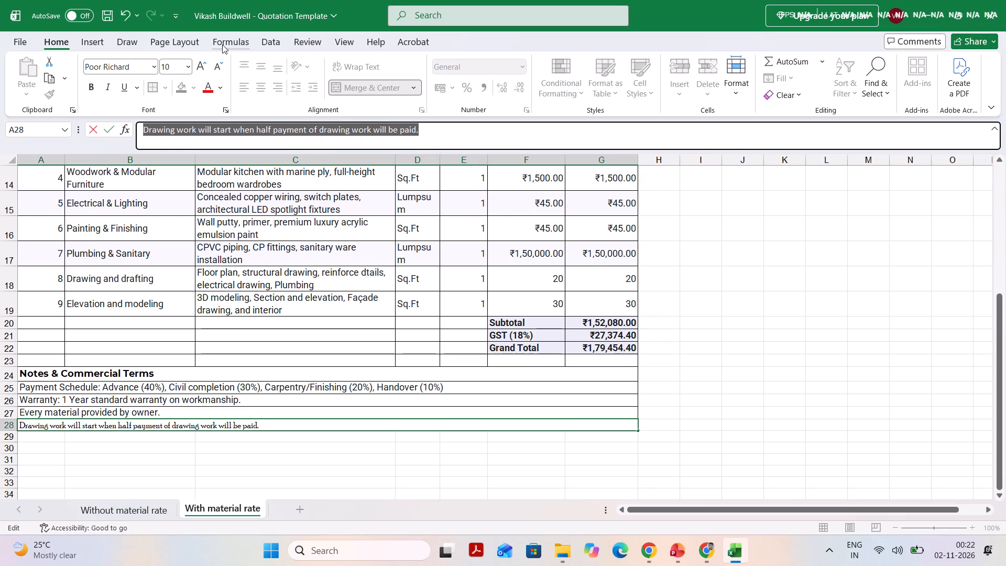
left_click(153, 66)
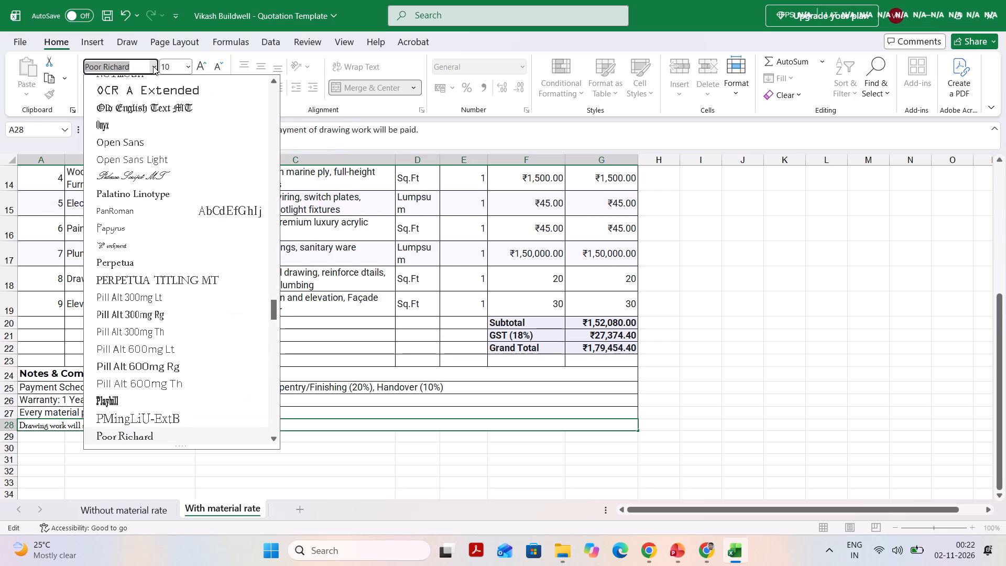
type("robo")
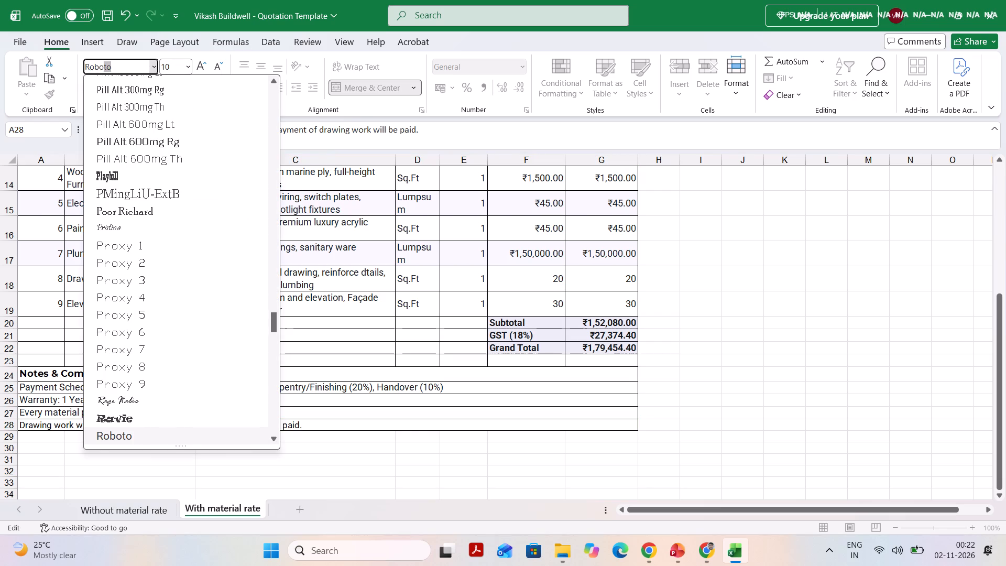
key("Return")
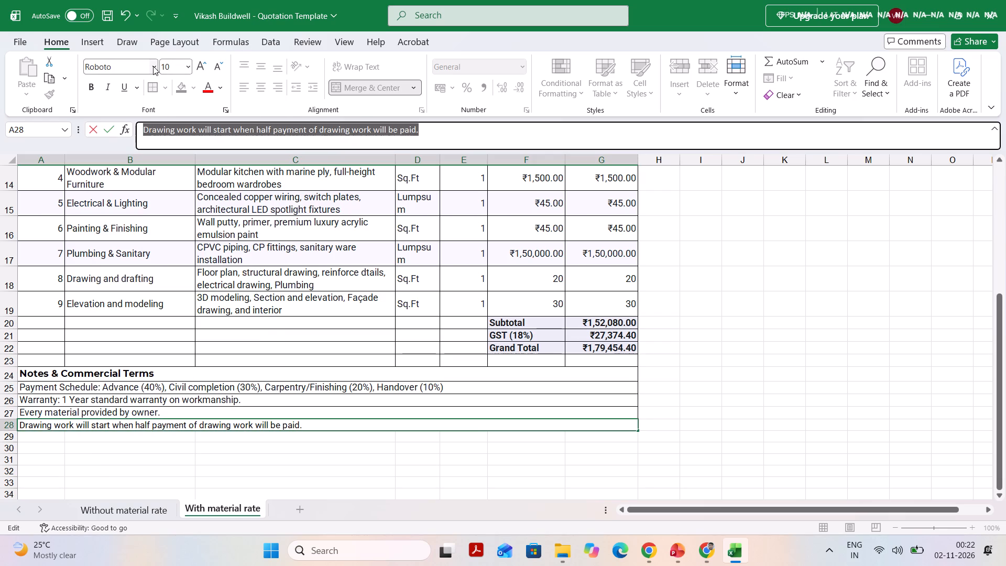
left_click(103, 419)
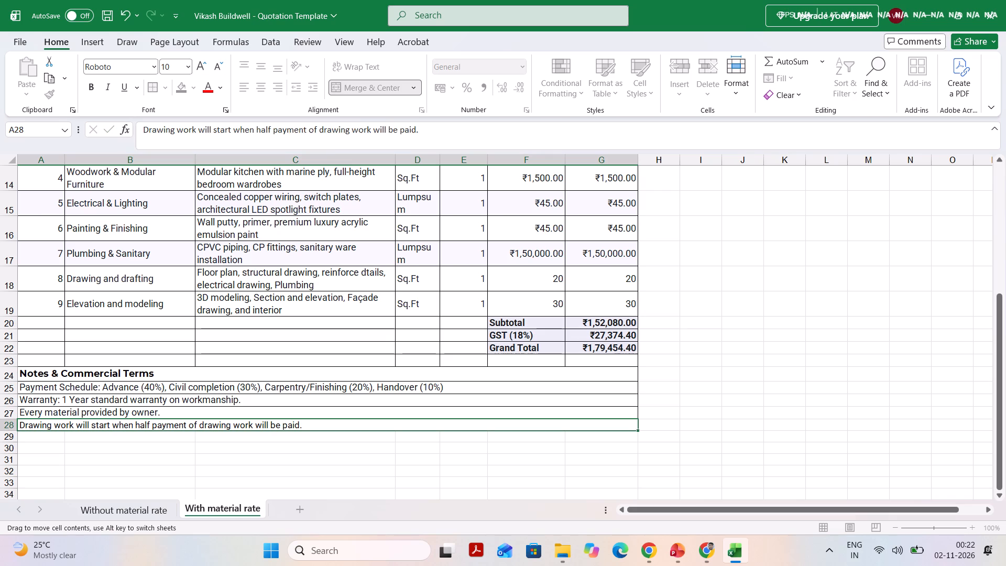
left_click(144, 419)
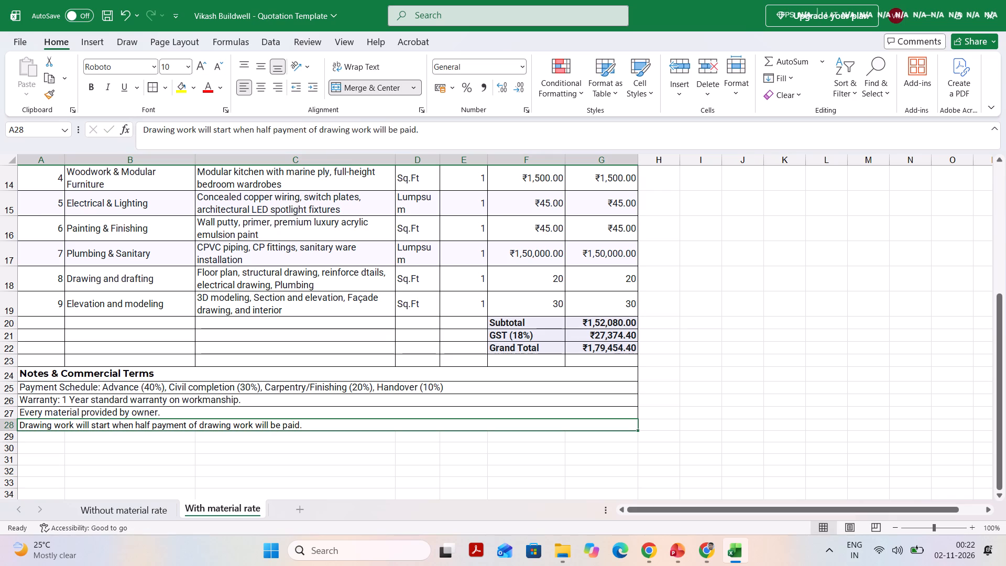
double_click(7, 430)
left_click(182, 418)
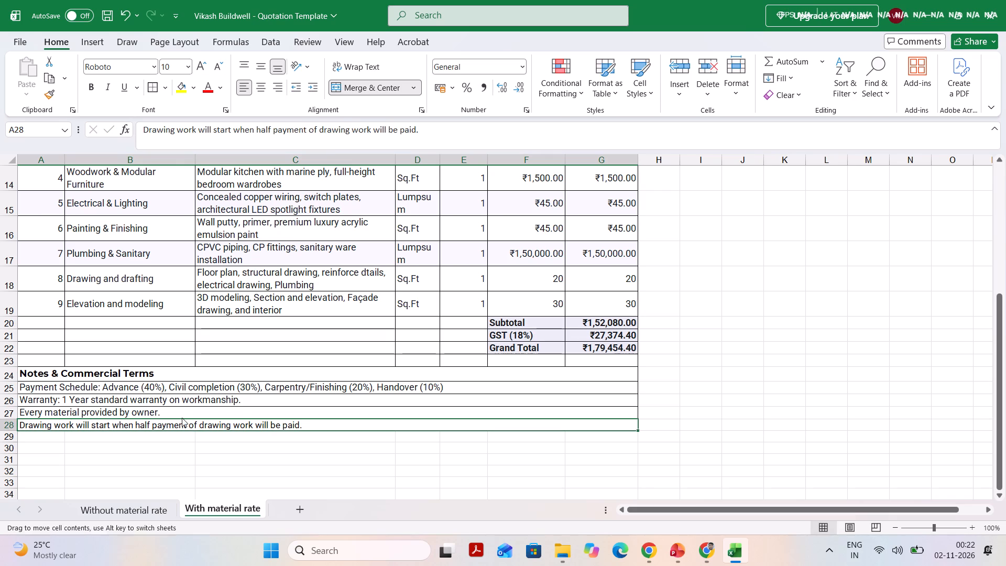
Change the Validity Date on the With material rate sheet to 31-11-2026.
scroll(182, 418, "up", 2)
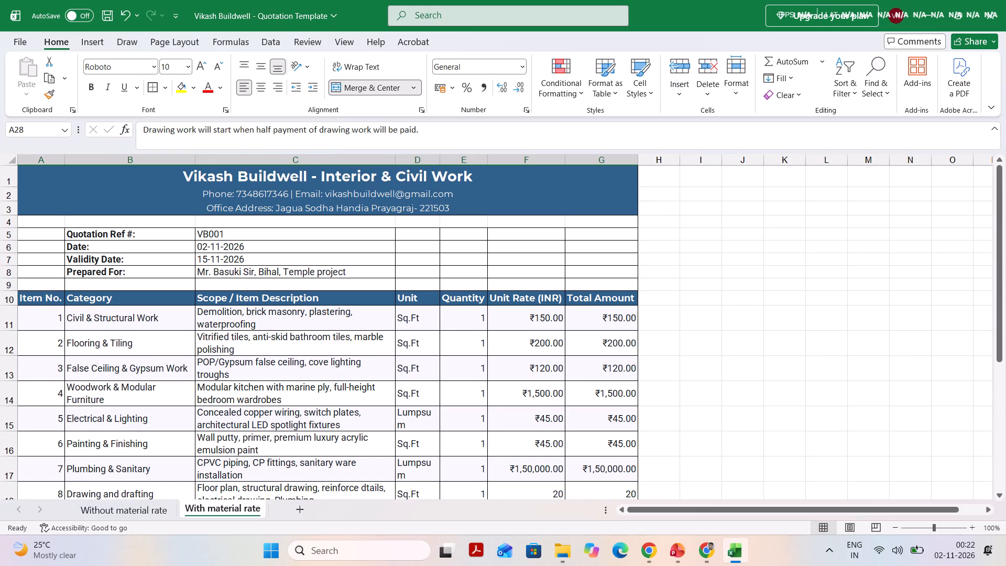
scroll(187, 290, "down", 2)
scroll(187, 290, "up", 3)
scroll(187, 290, "down", 1)
scroll(187, 290, "up", 1)
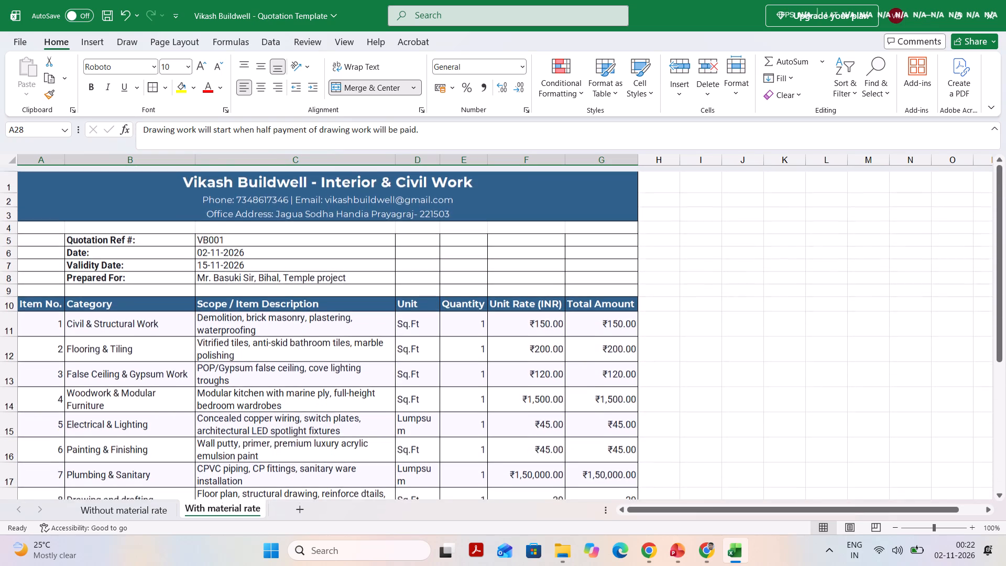
left_click(213, 257)
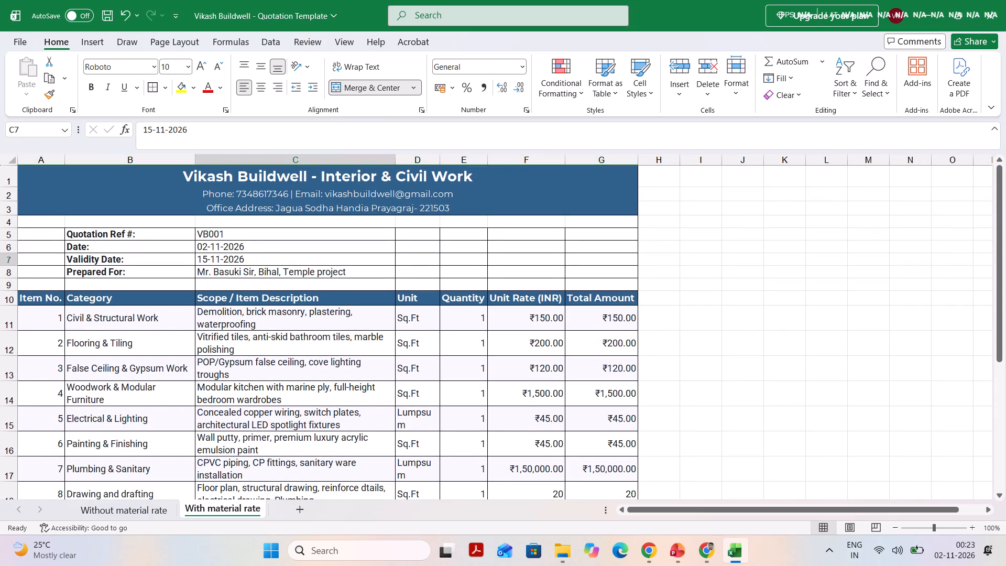
left_click(149, 131)
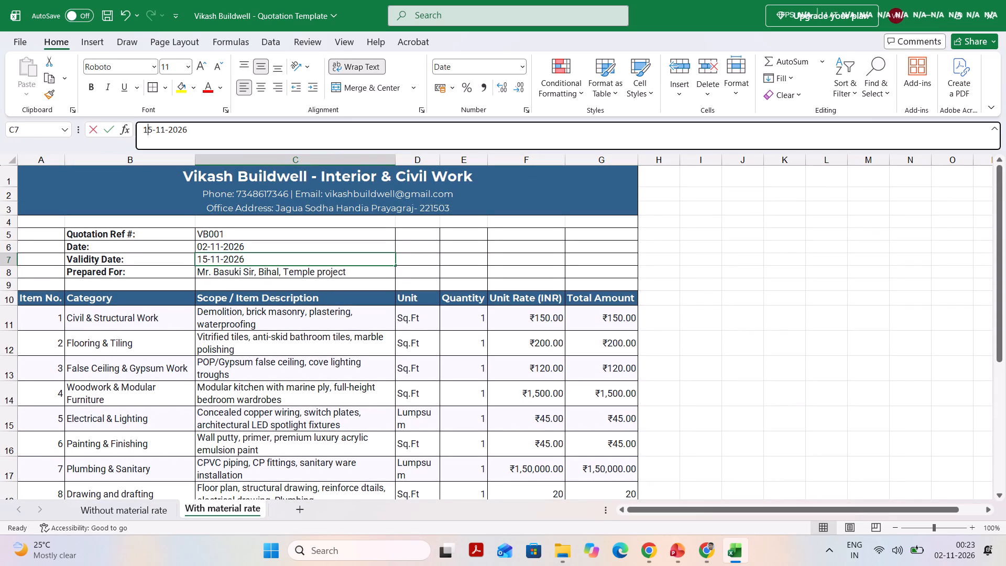
left_click(151, 129)
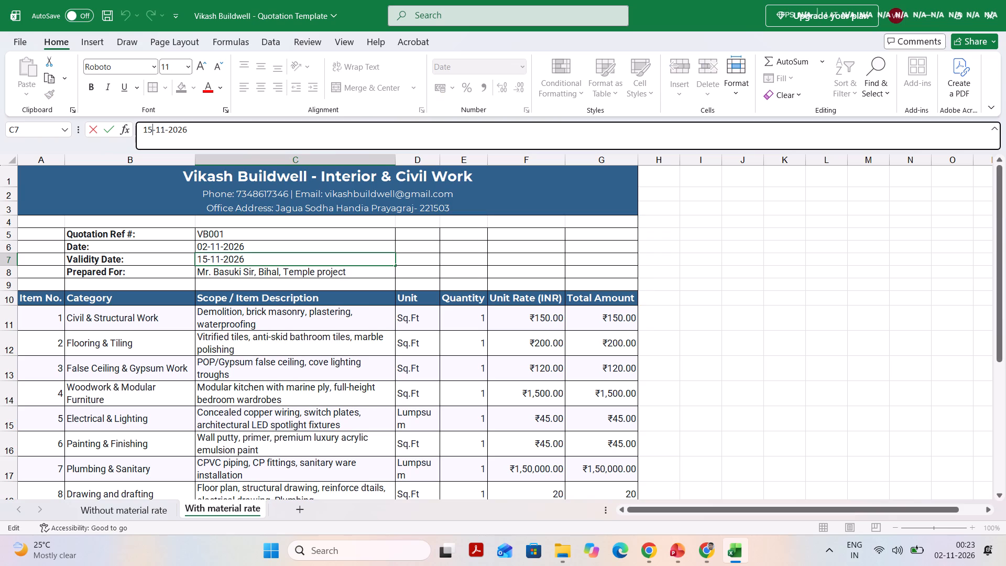
key("BackSpace")
key("BackSpace")
type("31")
left_click(260, 382)
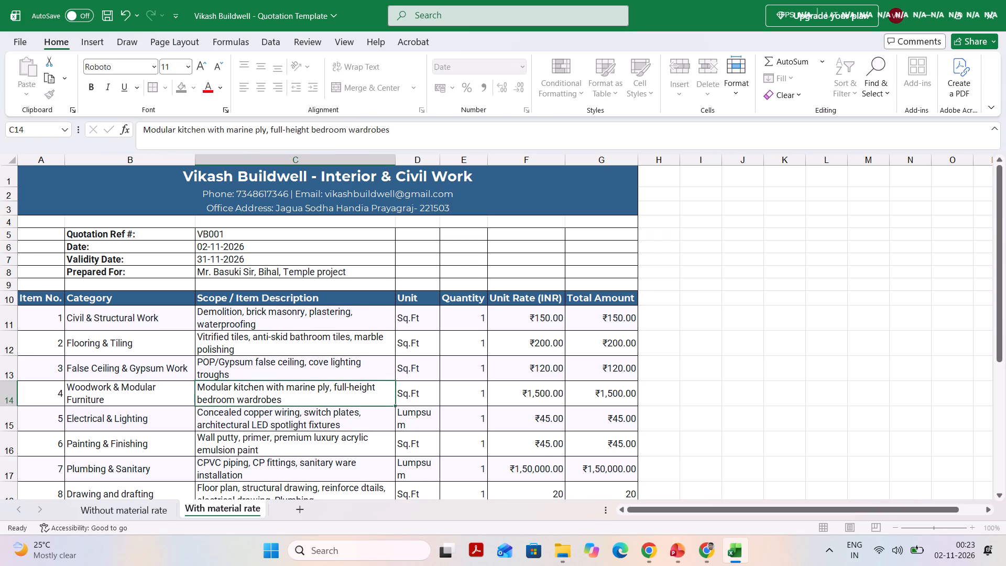
Save the quotation workbook with the updated validity date.
scroll(260, 382, "up", 1)
scroll(260, 382, "down", 1)
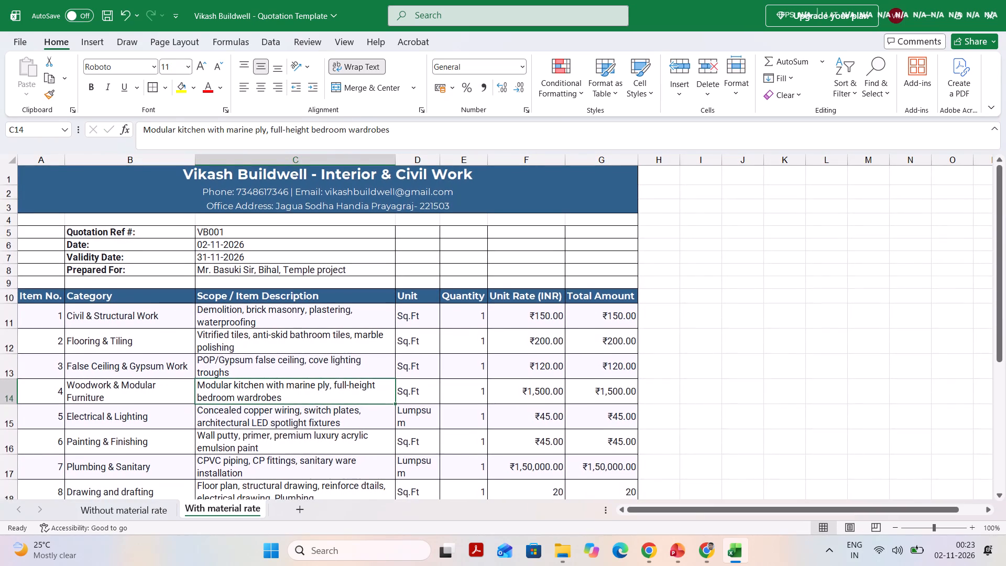
scroll(260, 382, "down", 2)
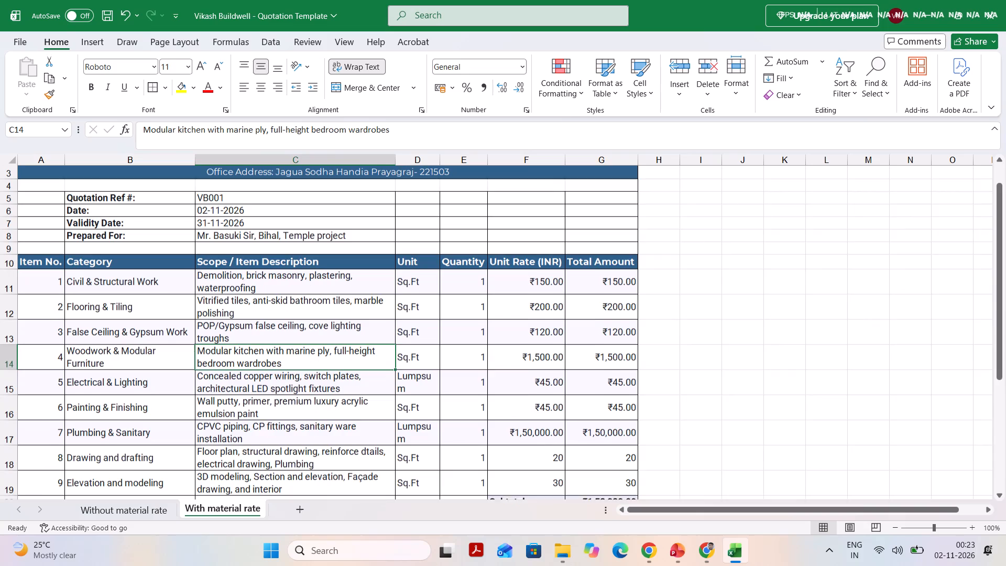
scroll(260, 382, "down", 1)
scroll(260, 382, "up", 3)
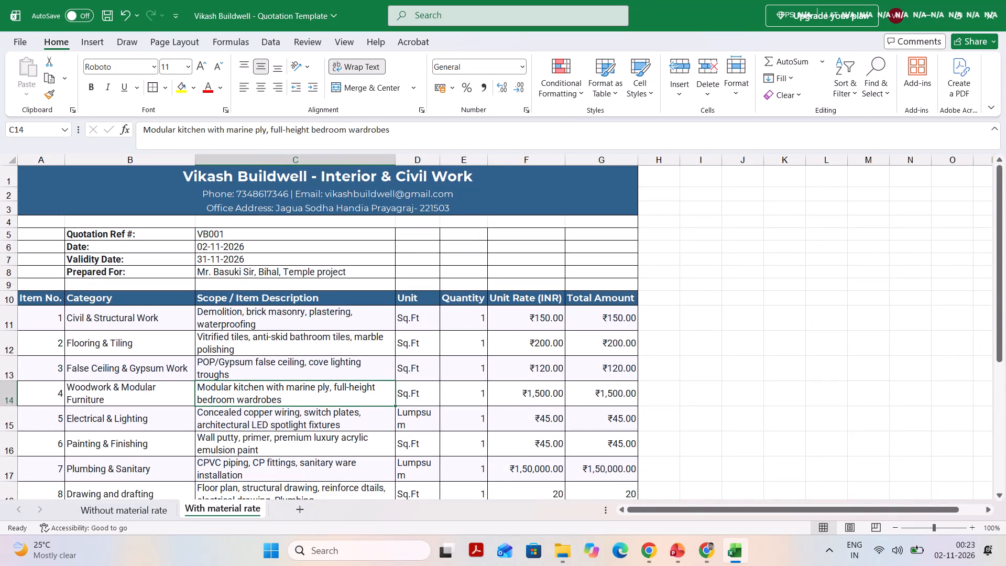
key("ctrl+s")
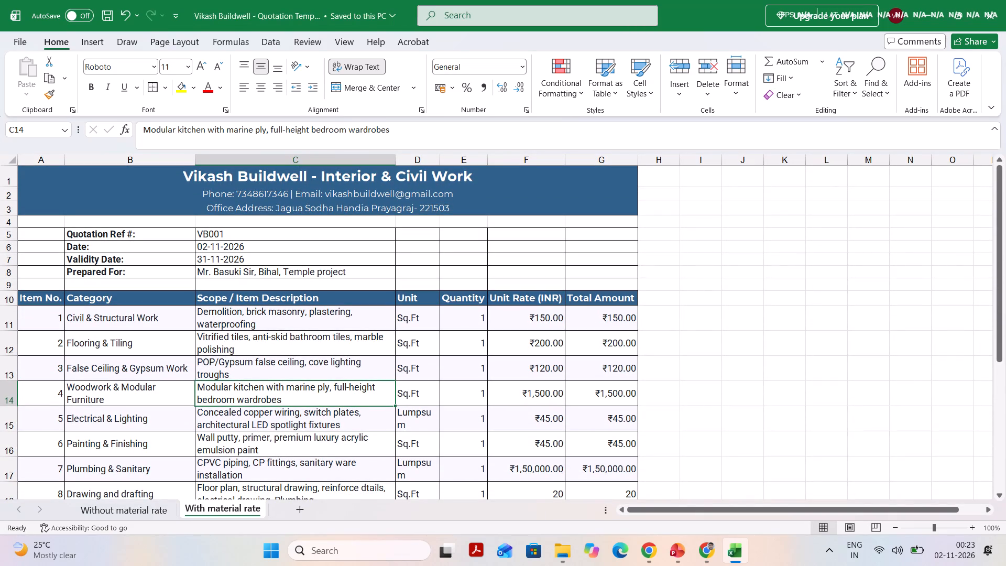
key("super+s")
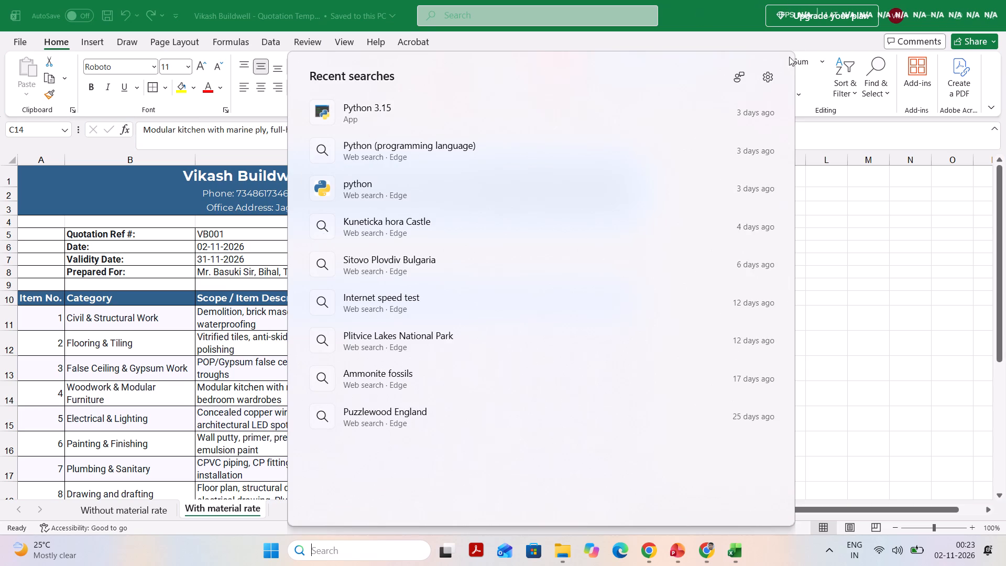
key("Escape")
key("Escape")
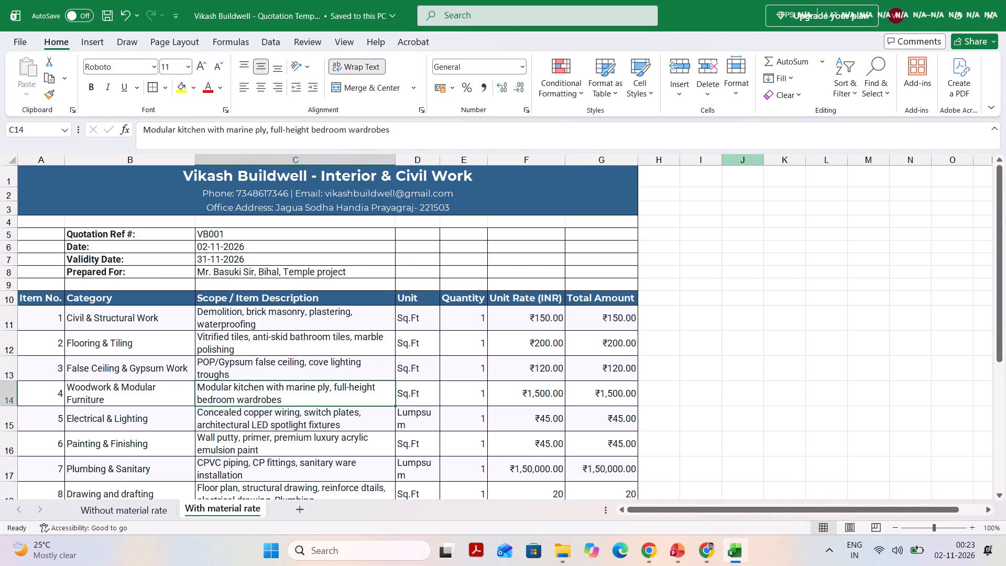
key("ctrl+s")
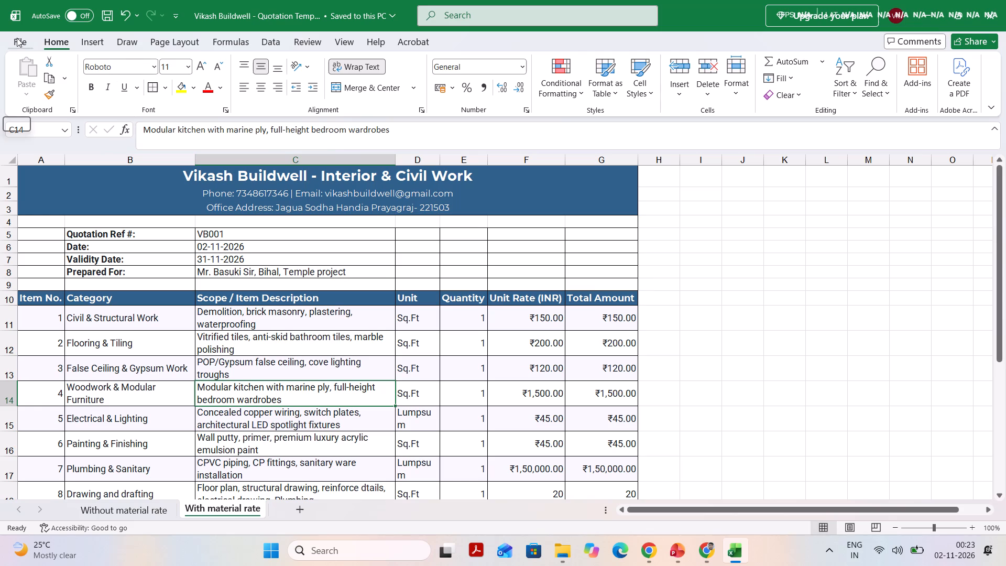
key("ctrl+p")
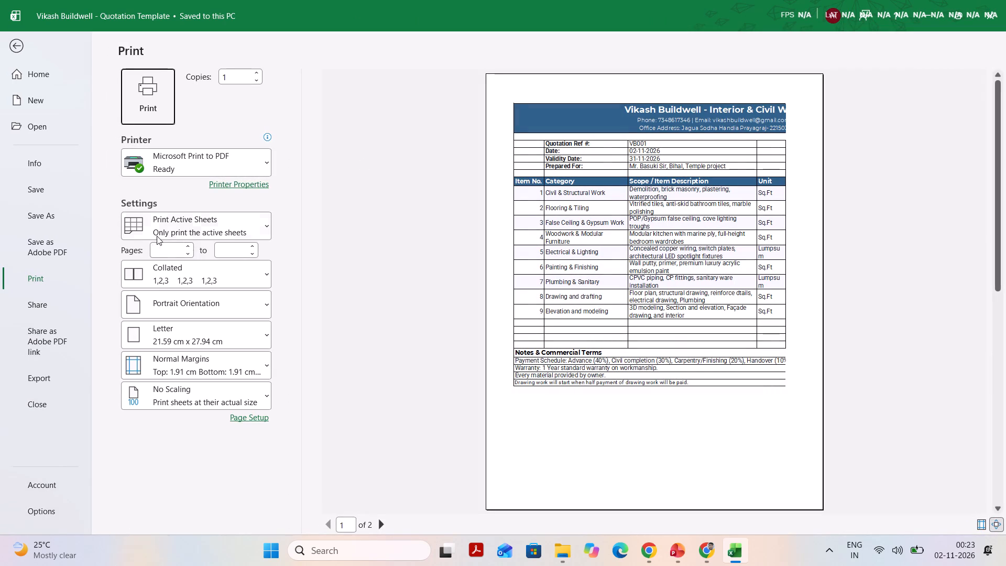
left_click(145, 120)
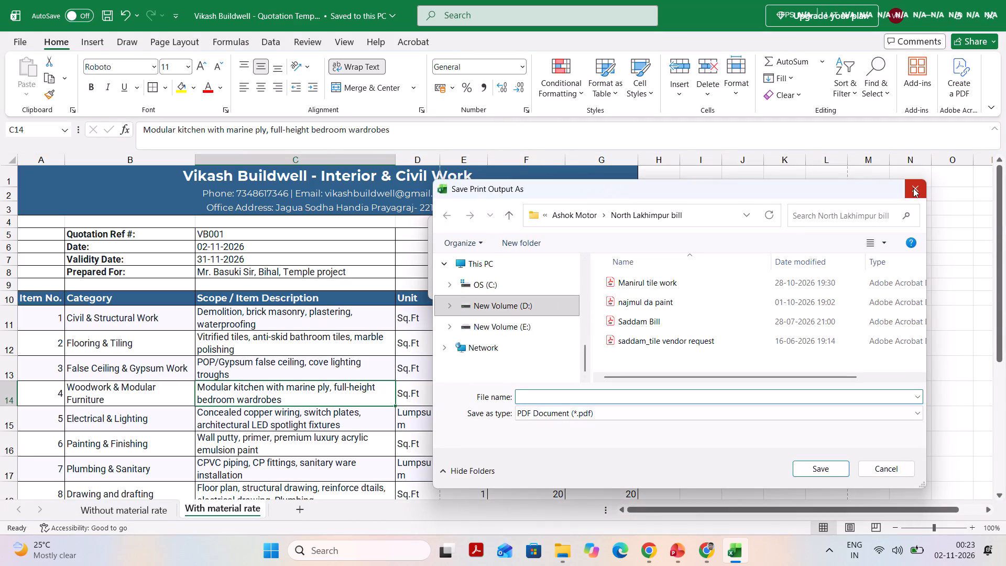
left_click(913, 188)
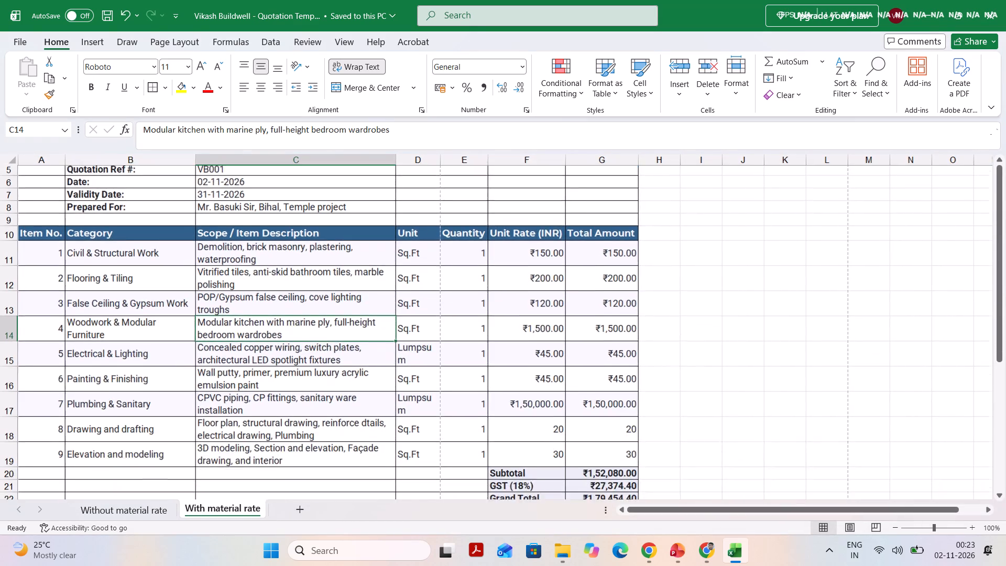
Review the items, rates, totals and notes on the With material rate sheet against the Without material rate sheet.
scroll(185, 459, "right", 1)
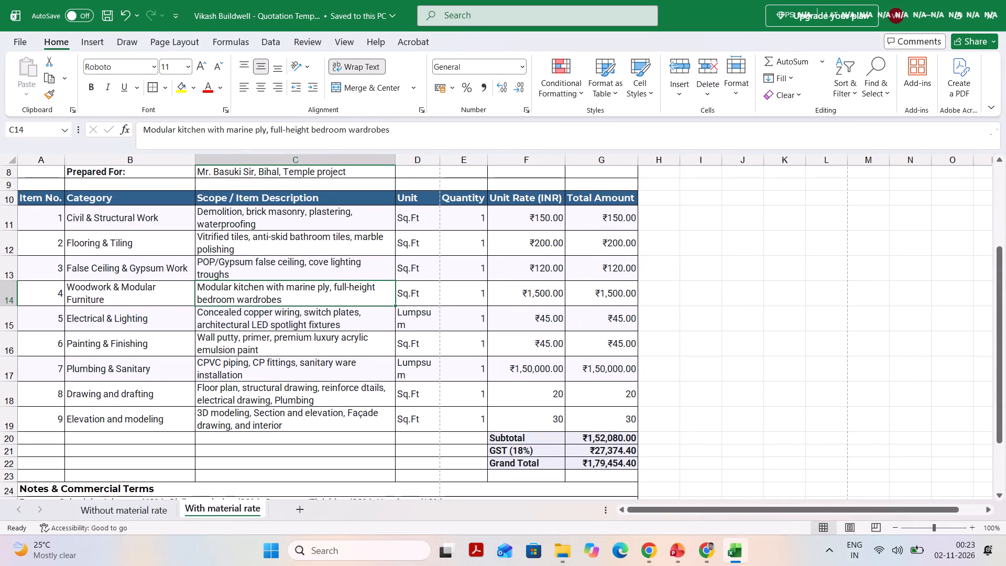
right_click(193, 399)
left_click(167, 395)
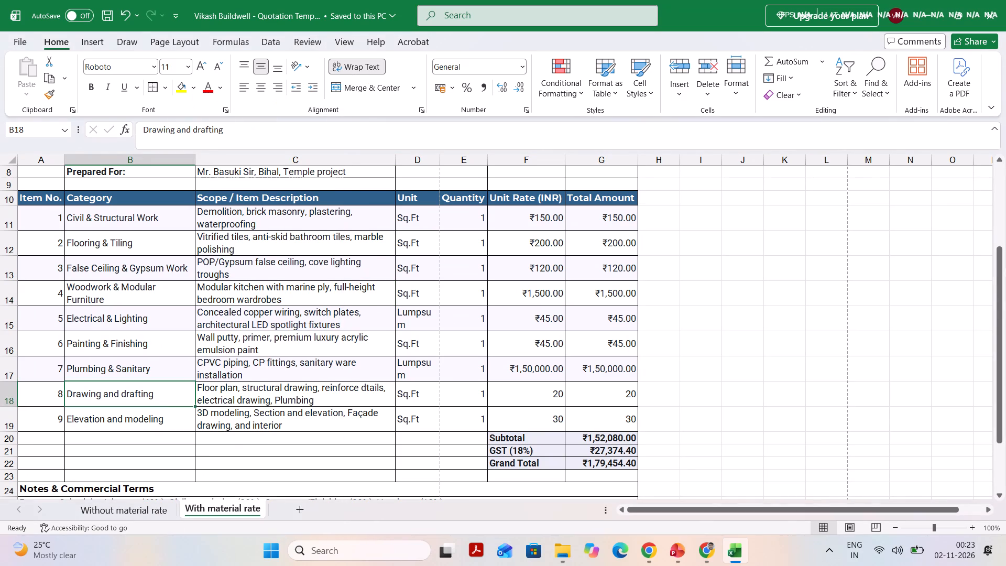
left_click(134, 512)
scroll(151, 385, "up", 2)
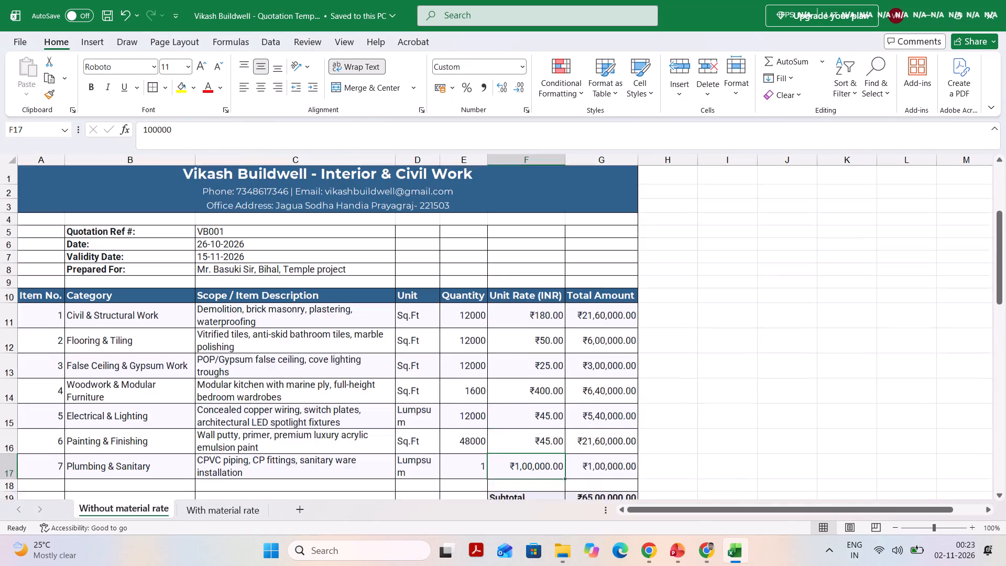
scroll(151, 385, "down", 1)
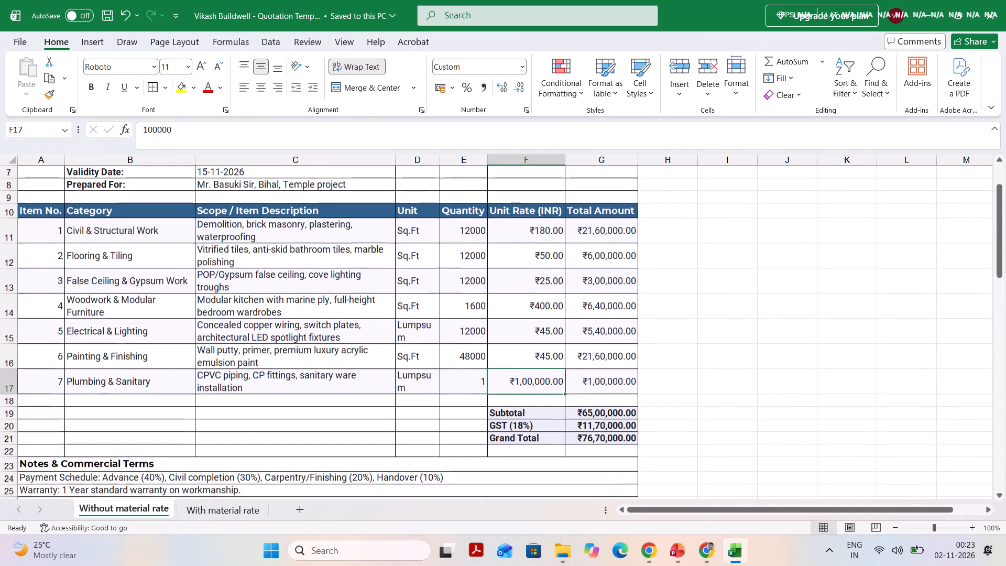
left_click(190, 506)
left_click(216, 435)
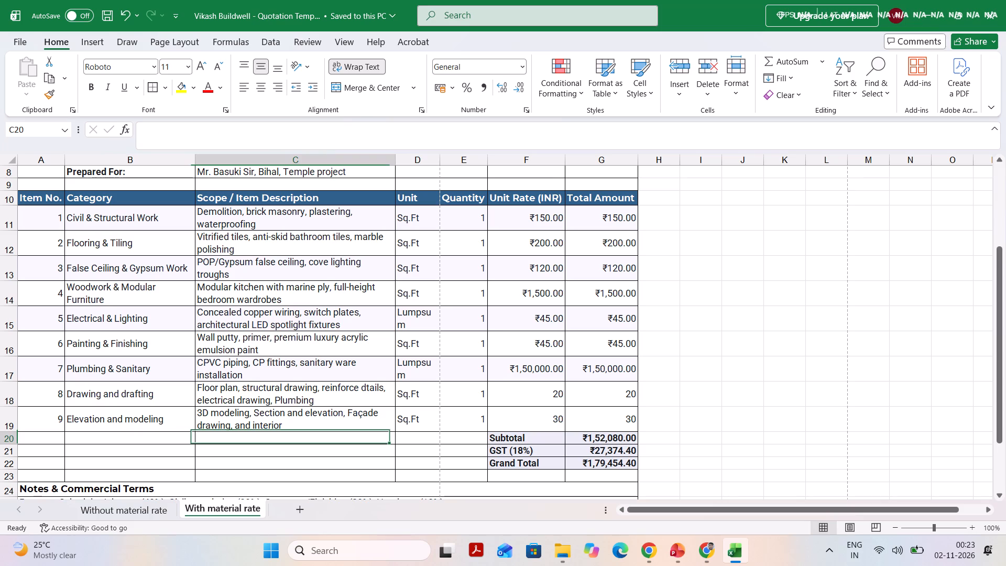
left_click(325, 265)
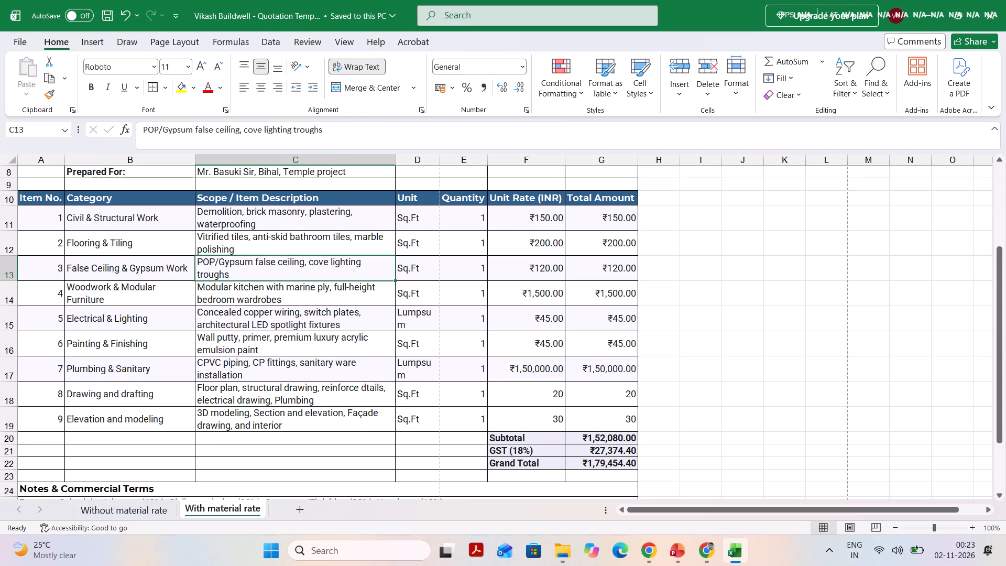
scroll(325, 265, "up", 1)
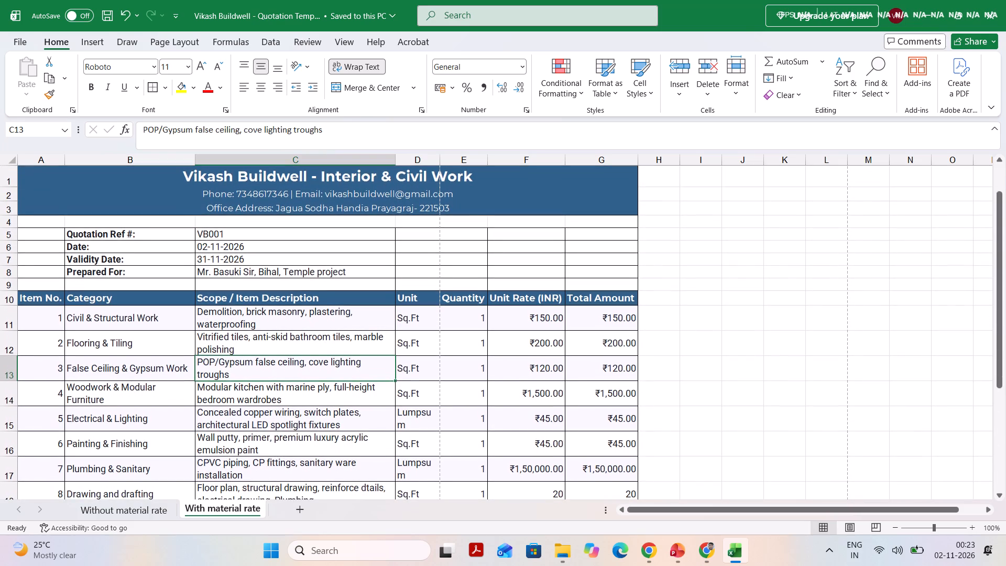
scroll(325, 265, "down", 1)
scroll(325, 265, "up", 1)
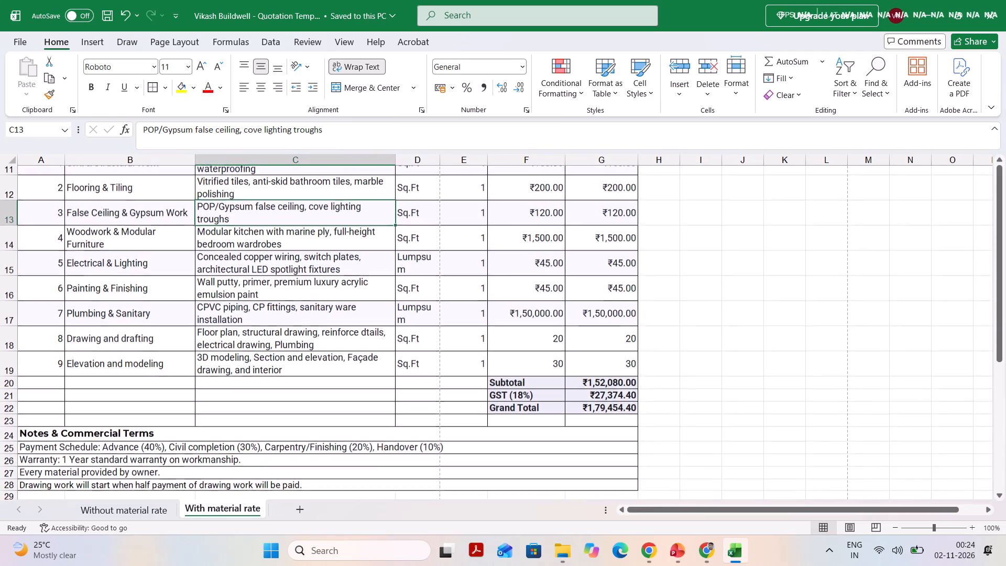
scroll(325, 265, "up", 1)
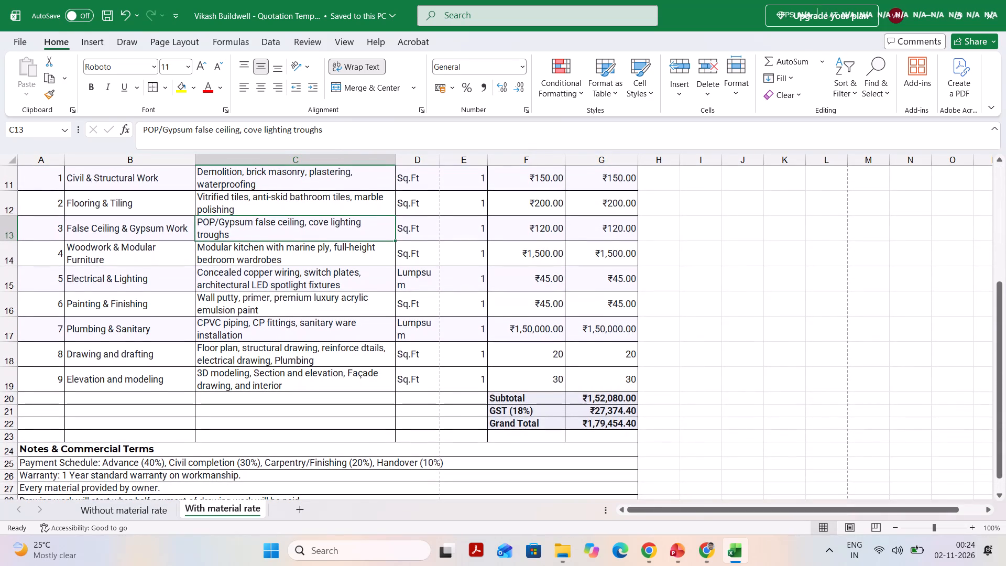
Set the print orientation of the With material rate sheet to landscape.
key("ctrl+p")
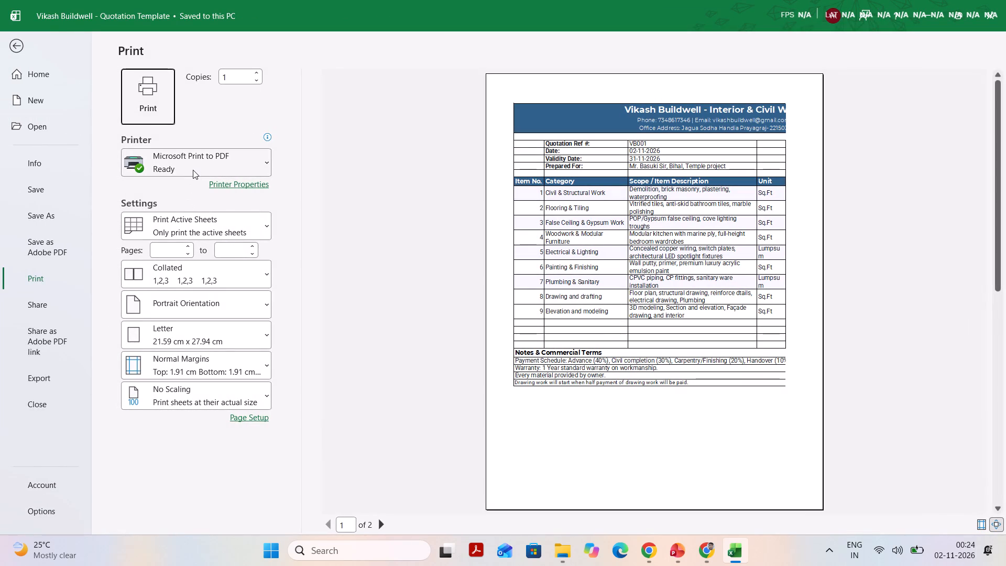
left_click(193, 170)
left_click(193, 170)
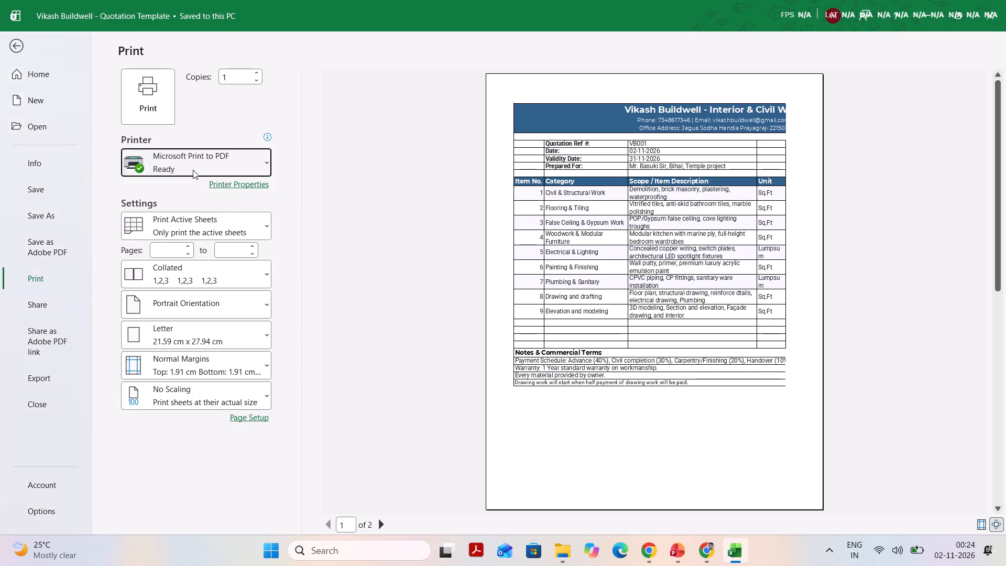
left_click(193, 170)
left_click(193, 170)
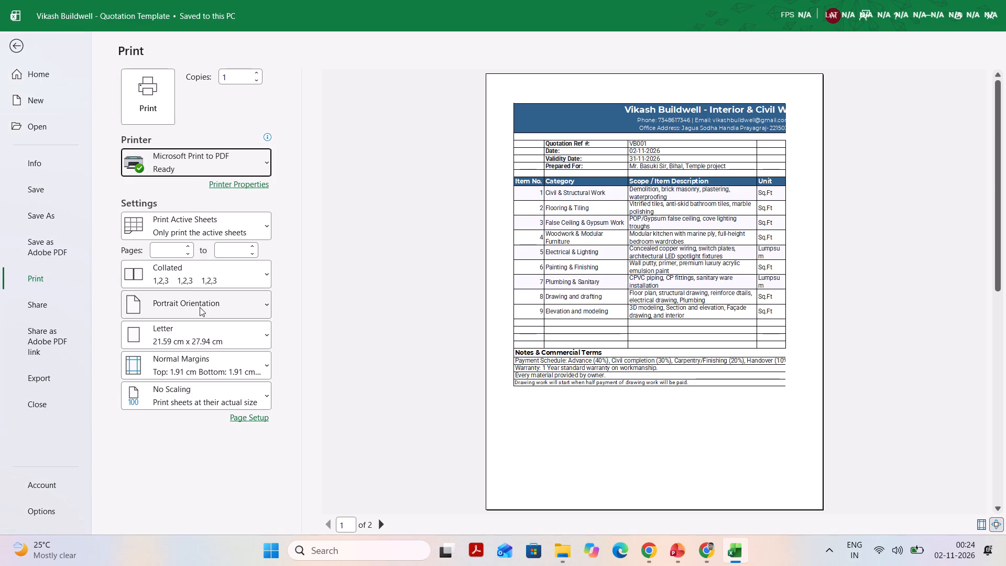
left_click(199, 306)
left_click(202, 367)
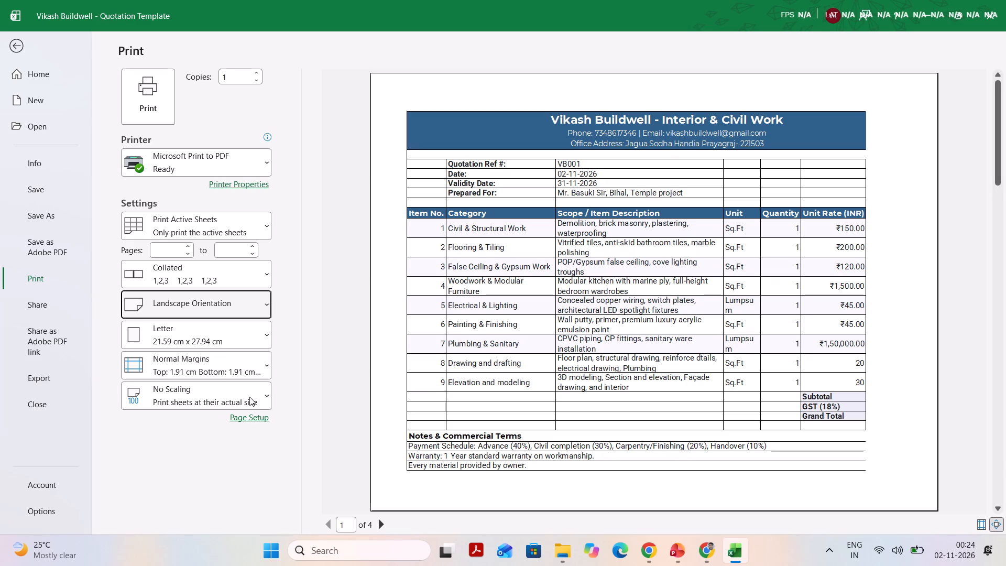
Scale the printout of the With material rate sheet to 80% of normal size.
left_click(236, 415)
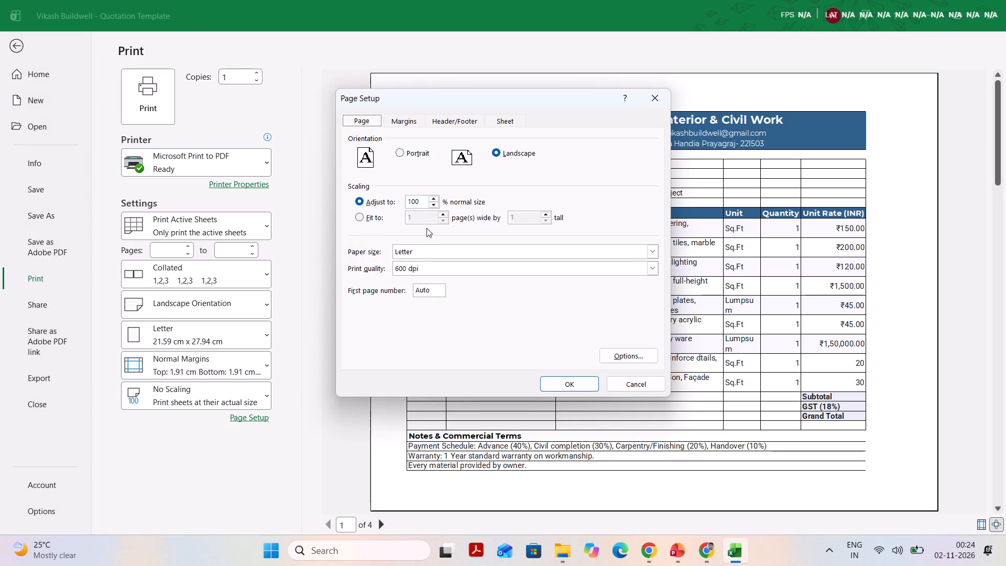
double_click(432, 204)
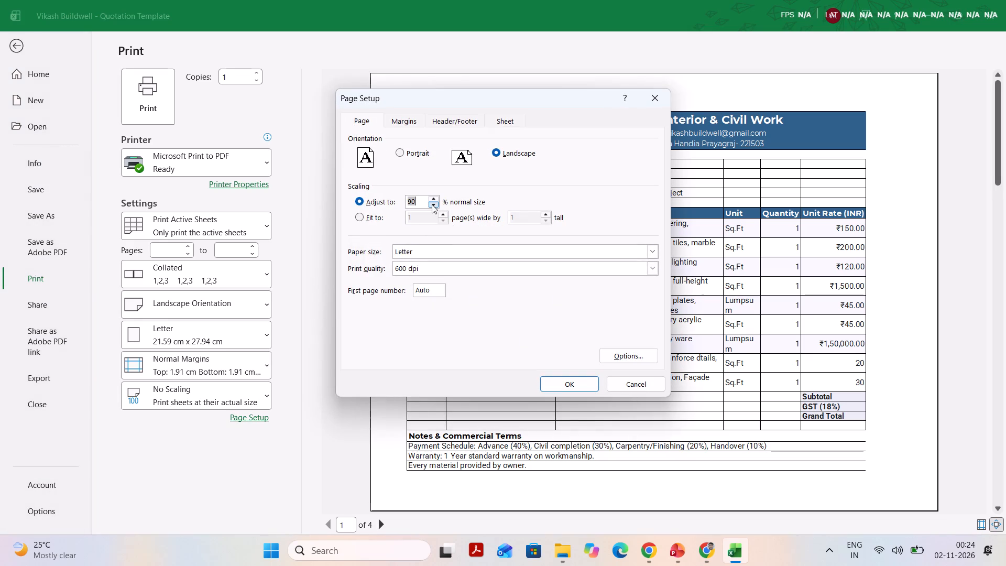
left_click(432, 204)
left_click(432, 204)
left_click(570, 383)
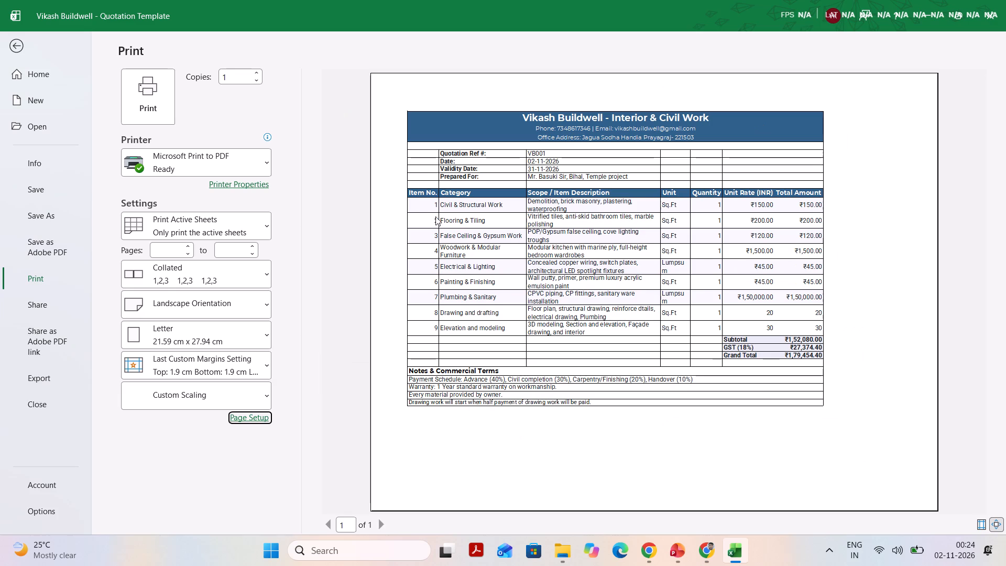
Set the print scaling of the With material rate sheet to 90% of normal size.
left_click(243, 417)
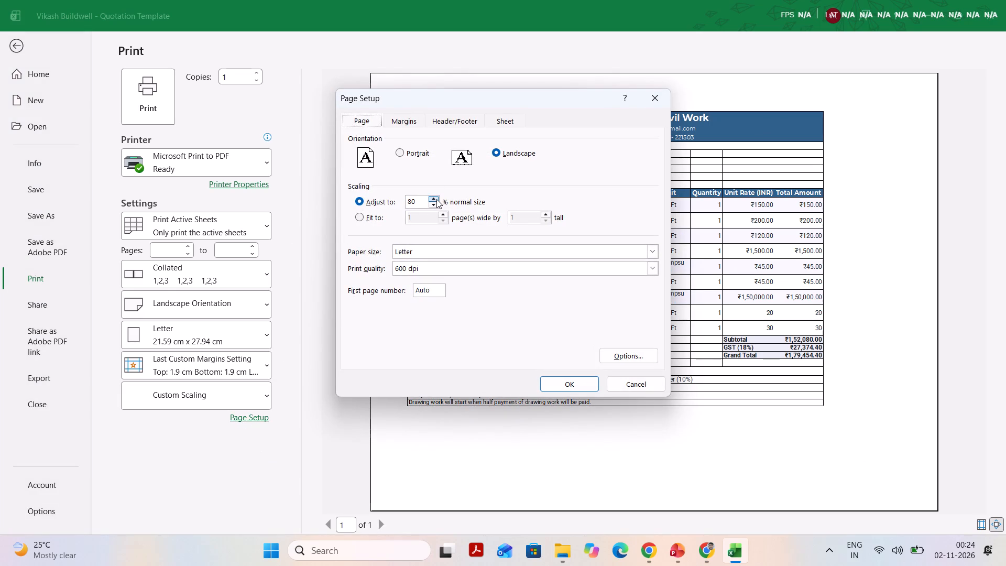
double_click(436, 199)
left_click(565, 385)
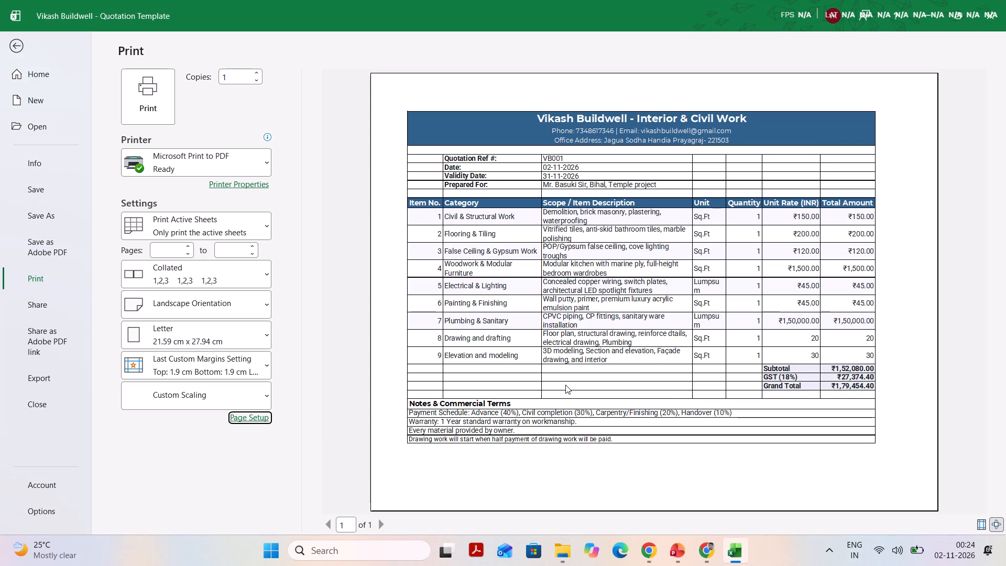
key("p")
key("Return")
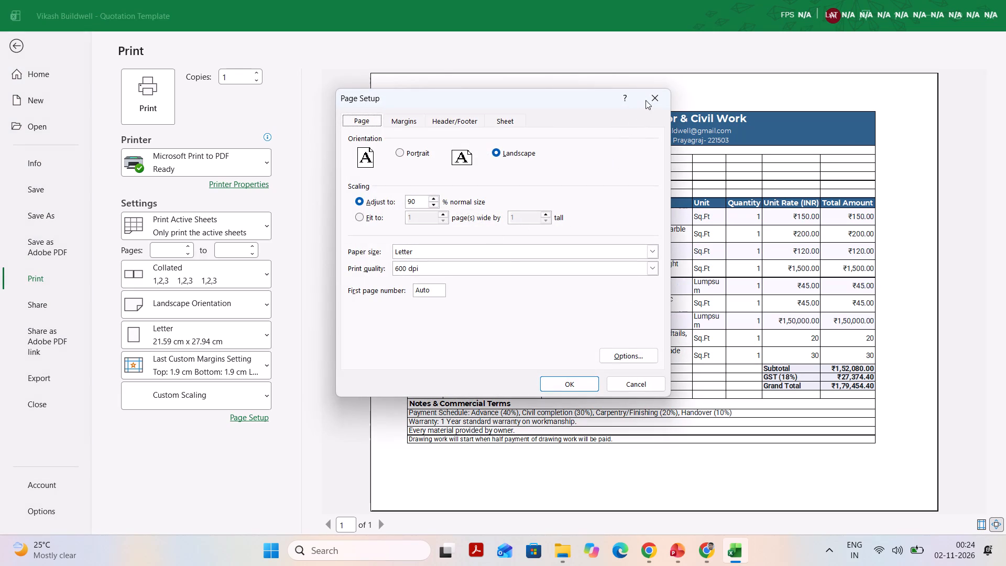
Print the With material rate sheet using Microsoft Print to PDF.
left_click(646, 100)
left_click(167, 89)
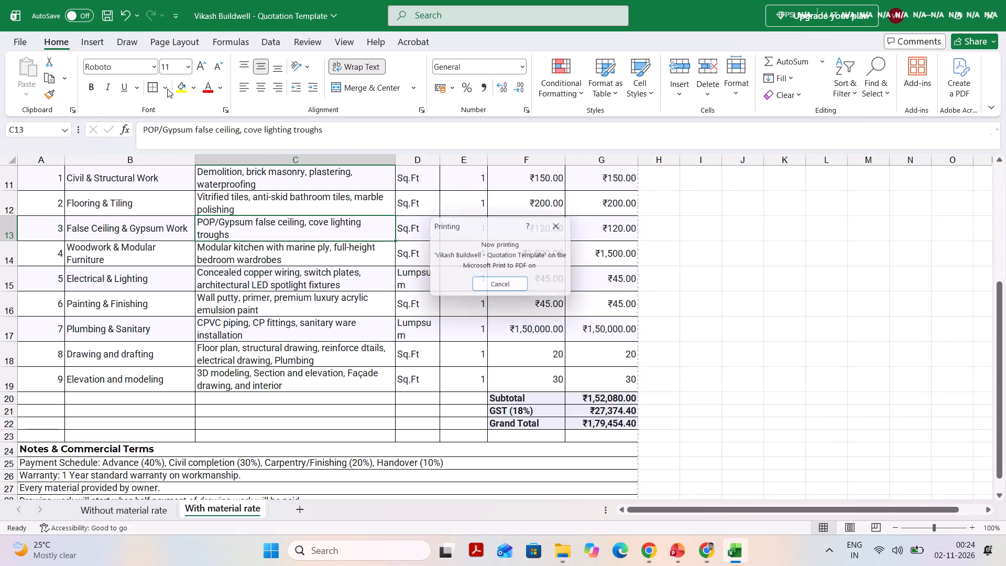
Save the PDF output as Quotation in the Bihar project folder, inside projects on drive D.
left_click(581, 212)
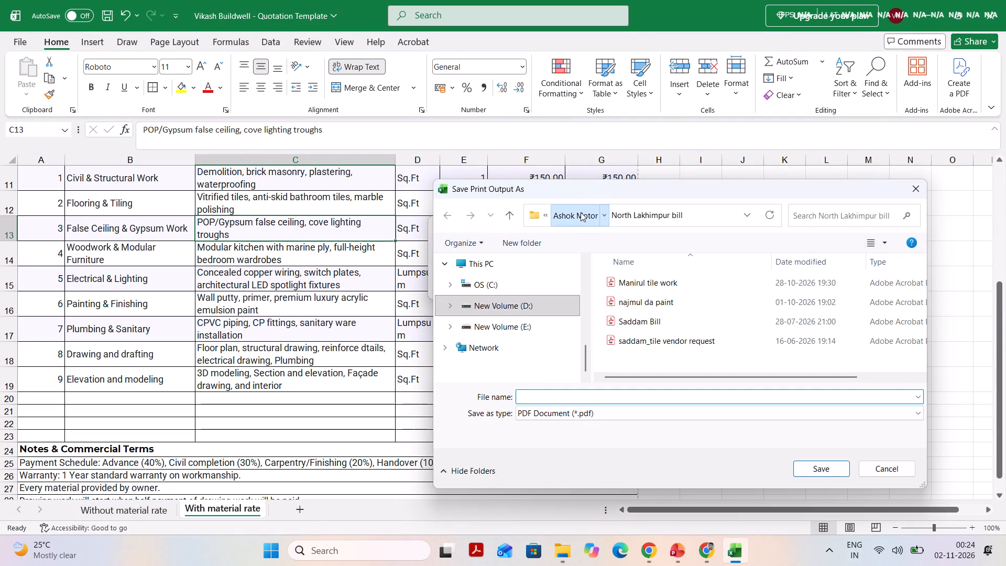
left_click(564, 215)
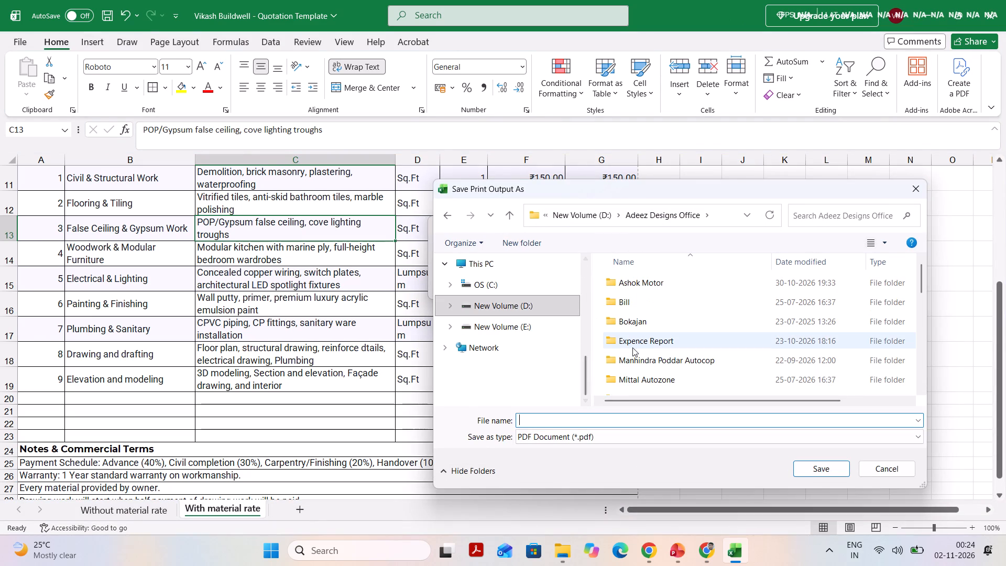
scroll(604, 322, "down", 2)
scroll(641, 359, "down", 3)
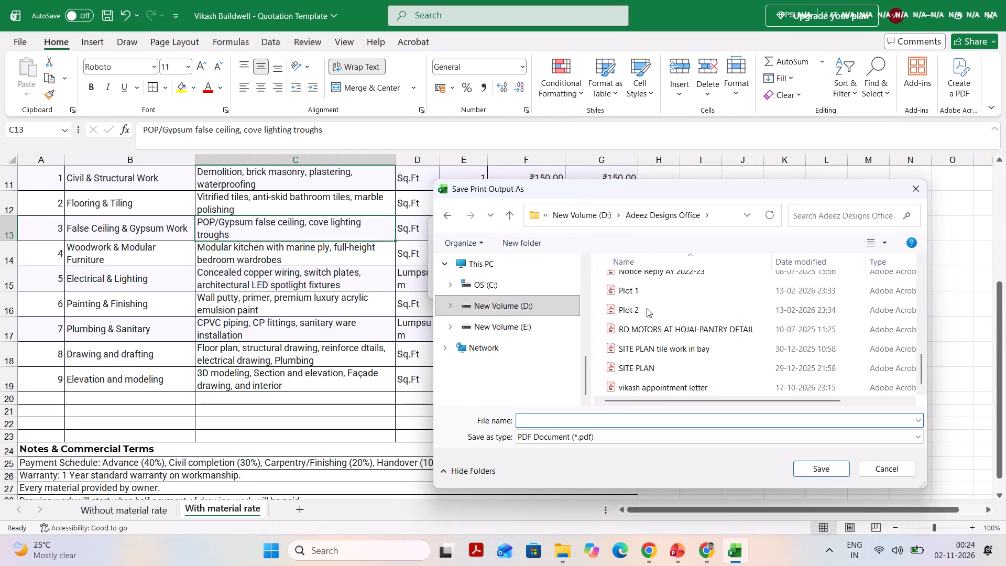
scroll(653, 345, "up", 2)
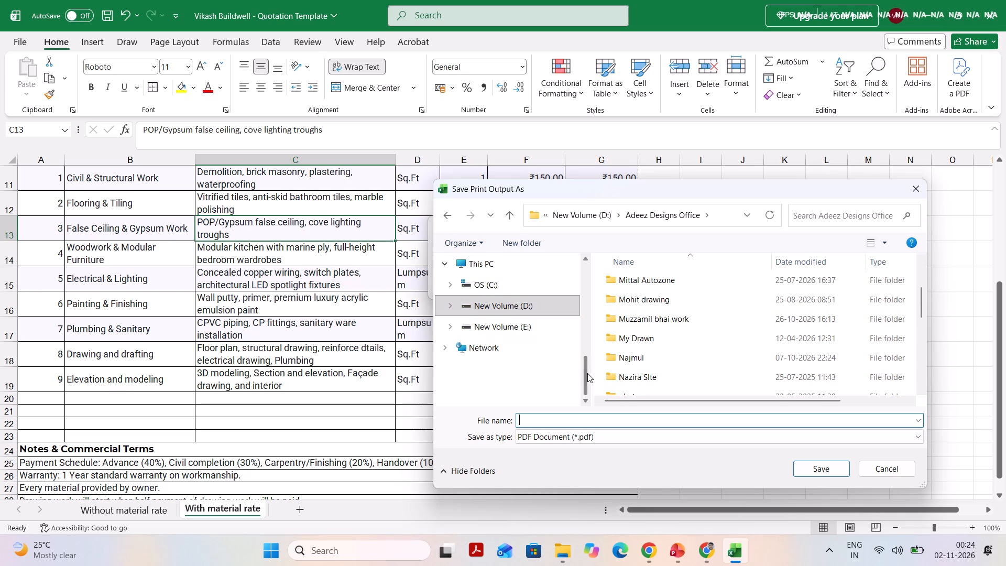
scroll(622, 358, "down", 1)
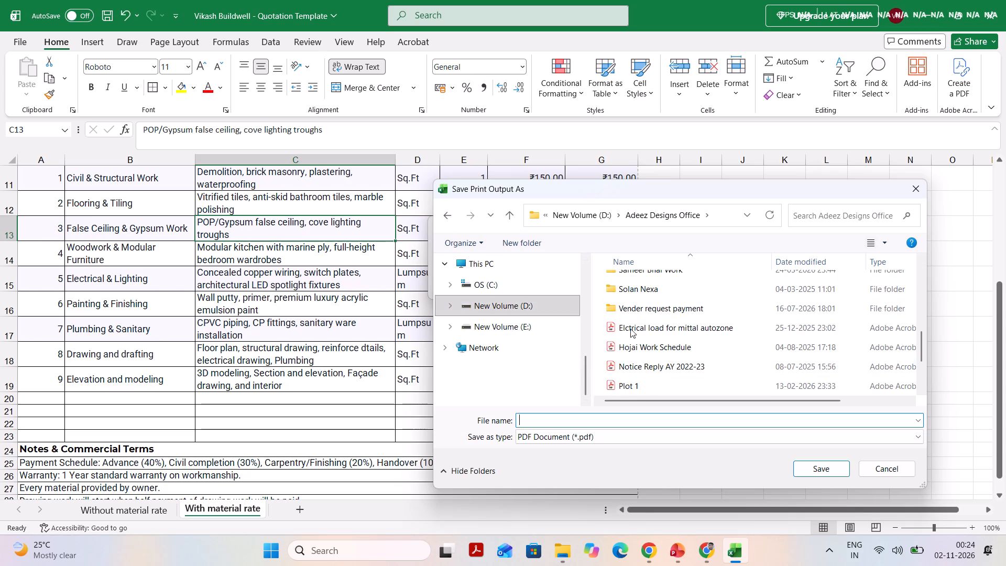
left_click(593, 211)
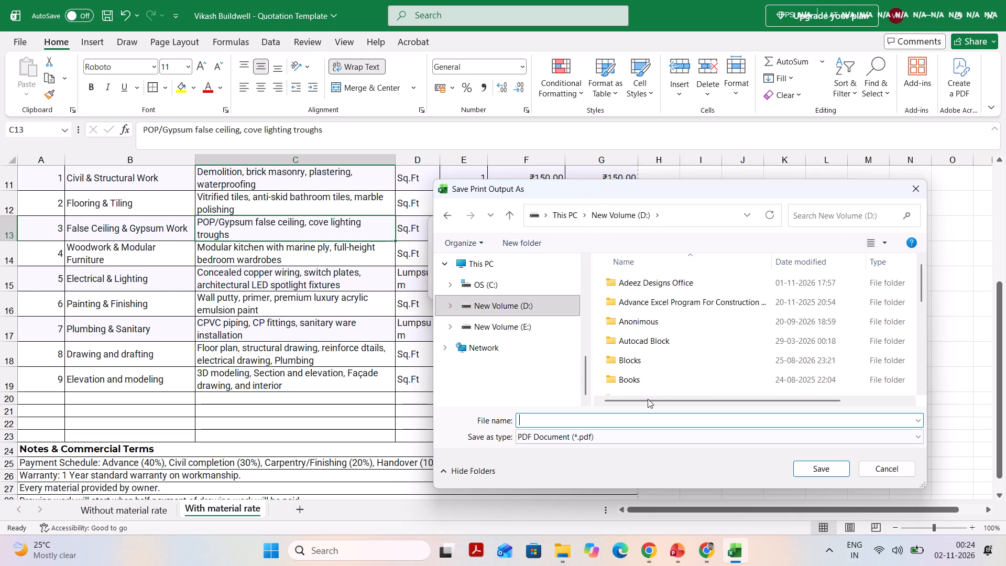
scroll(643, 358, "down", 1)
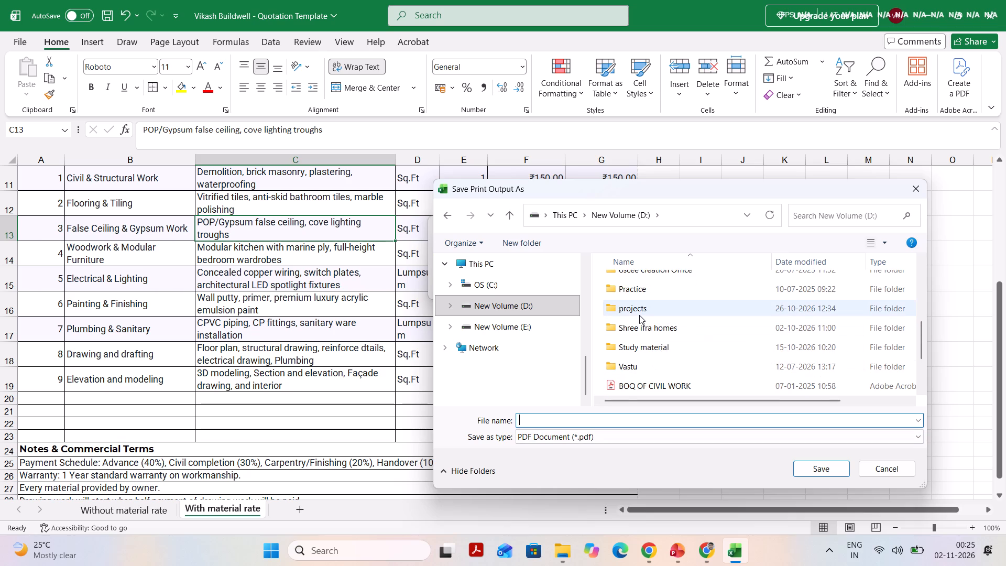
double_click(640, 312)
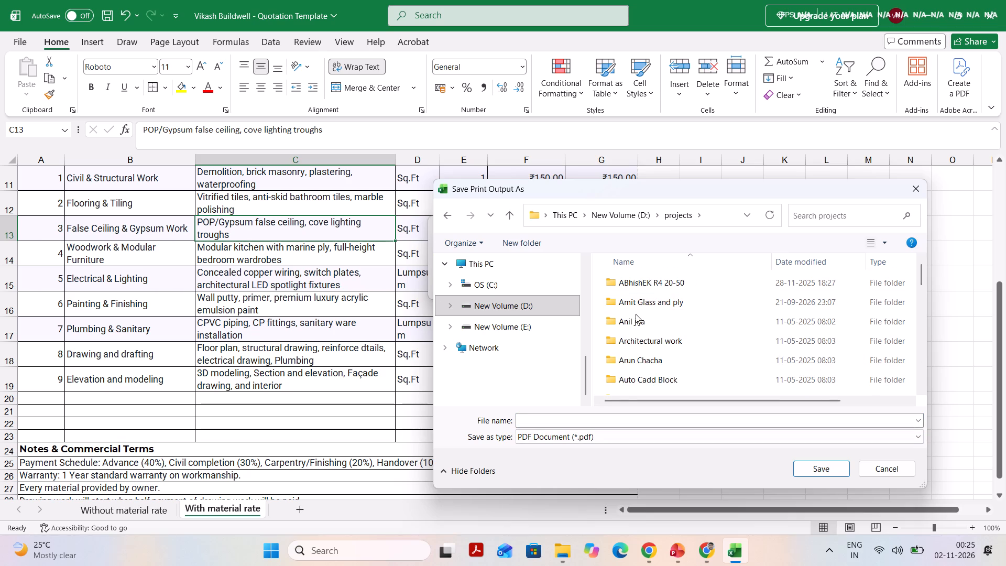
scroll(645, 329, "down", 1)
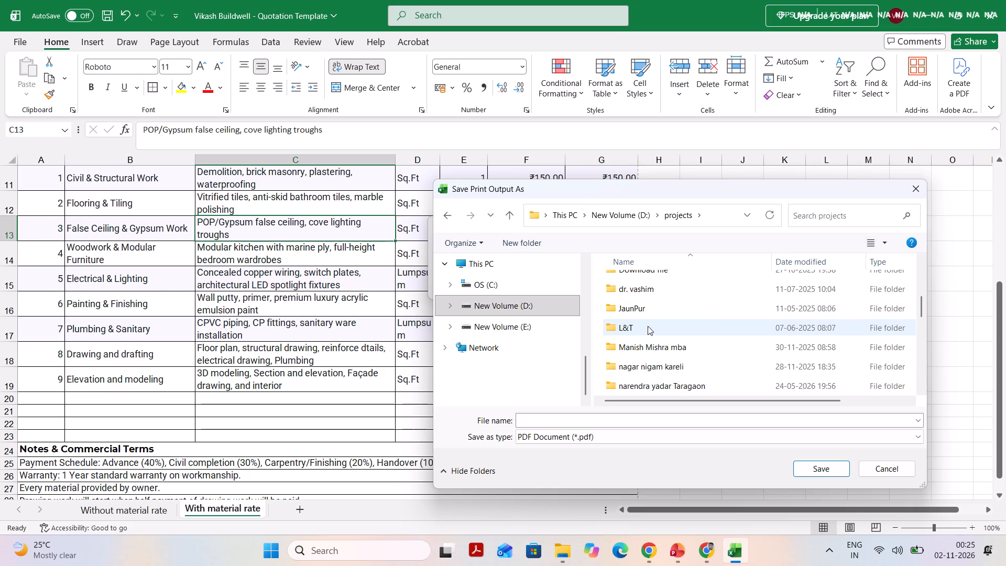
type("ba")
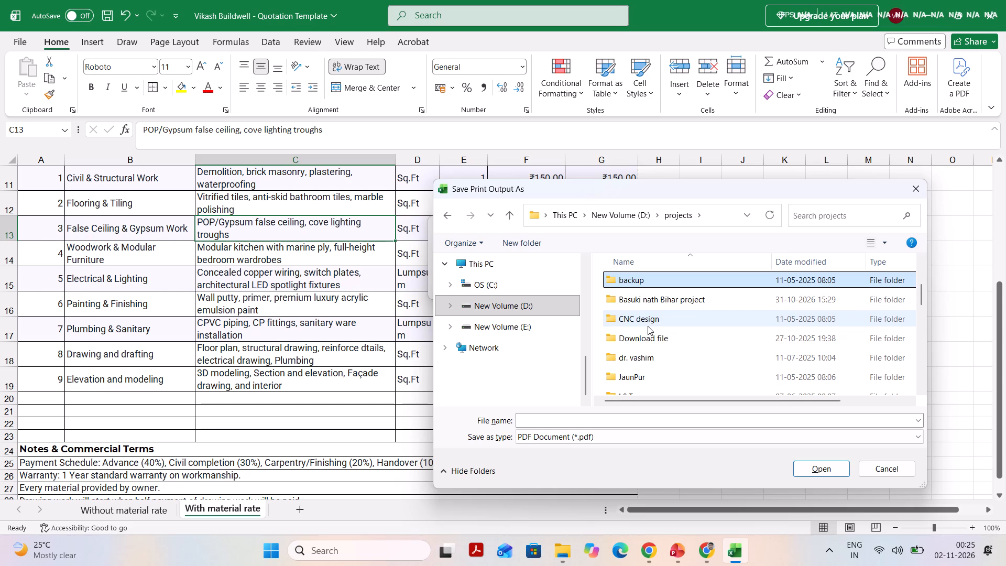
left_click(654, 301)
double_click(654, 301)
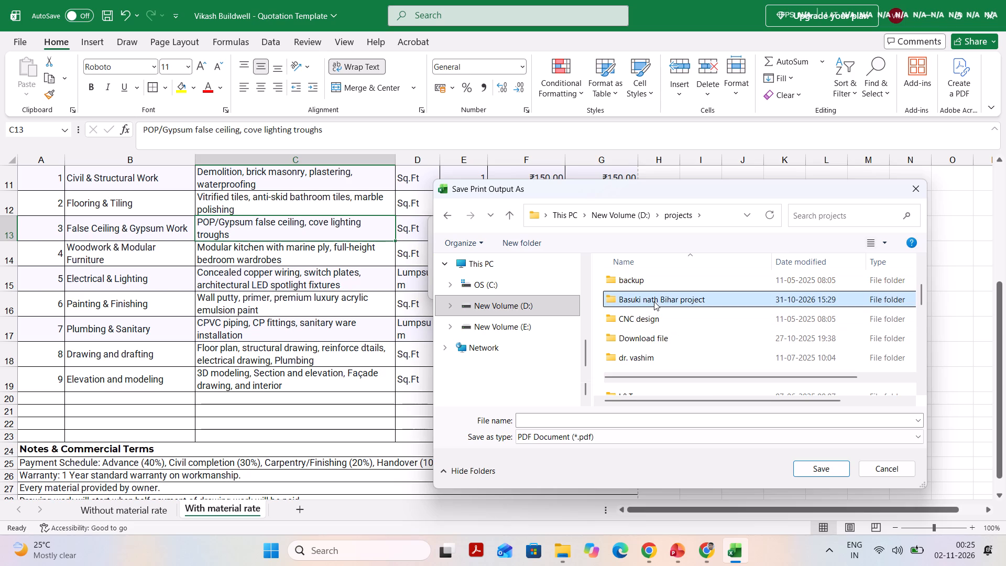
left_click(636, 396)
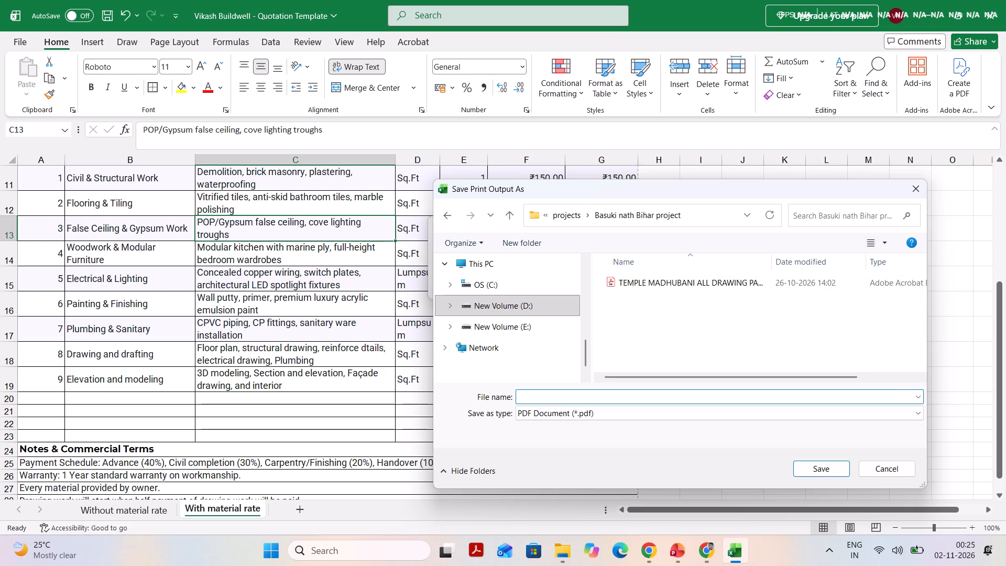
key("shift+q")
type("uotation")
key("Return")
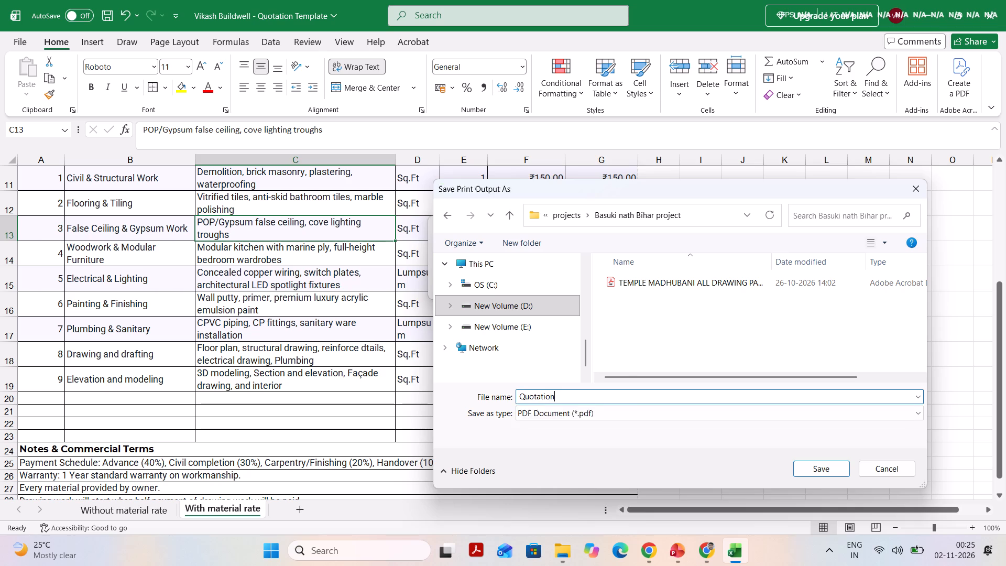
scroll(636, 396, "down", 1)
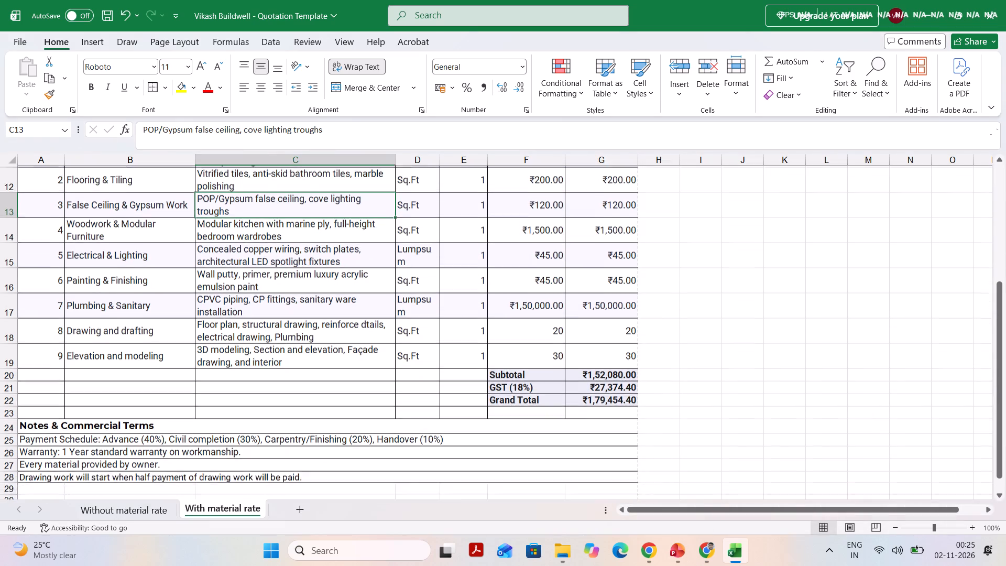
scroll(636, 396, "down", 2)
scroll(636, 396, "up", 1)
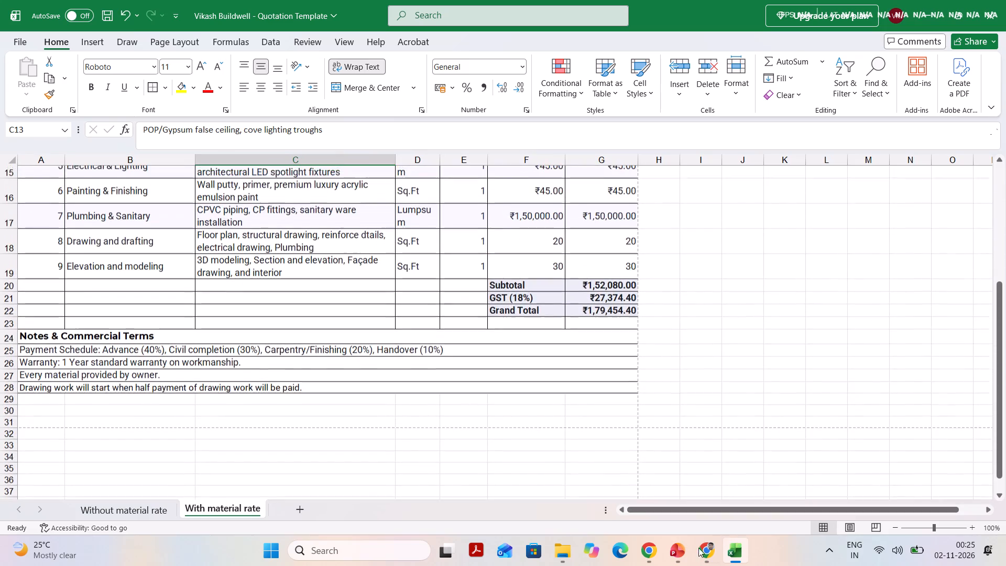
left_click(712, 555)
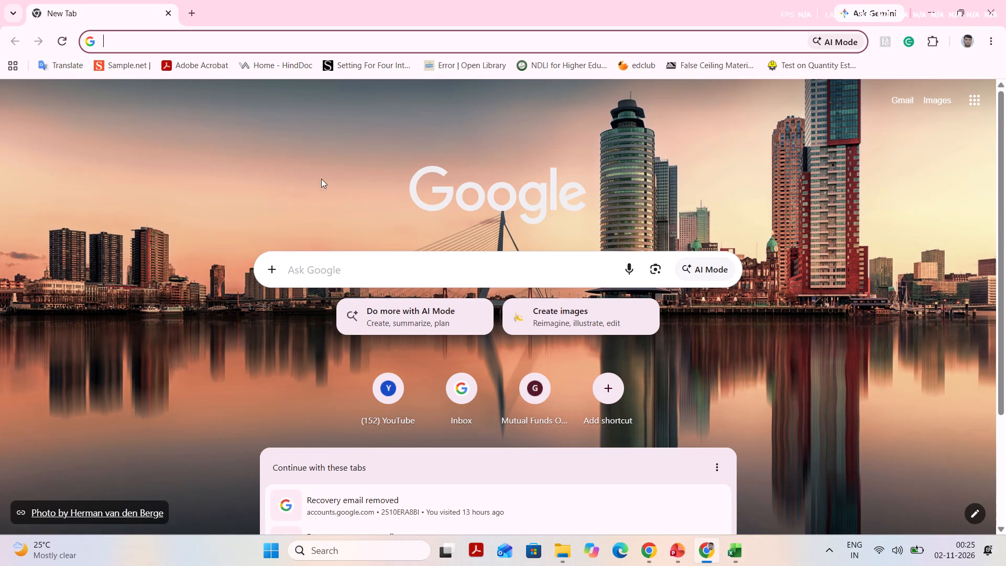